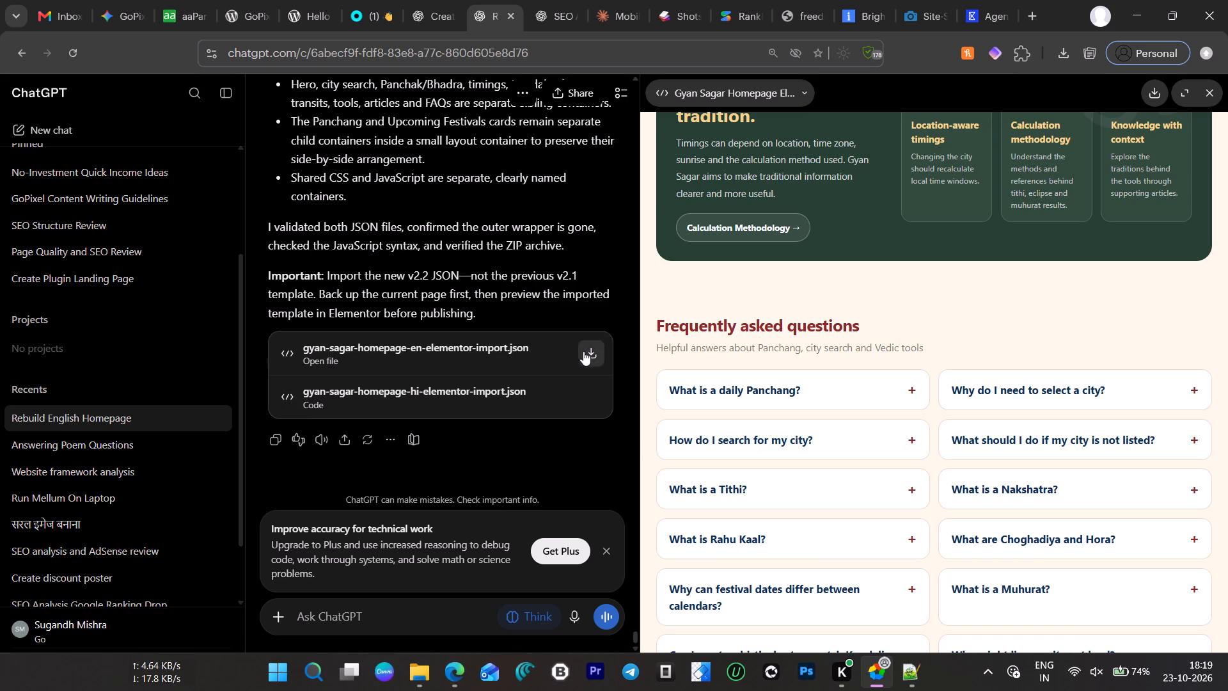
left_click(595, 354)
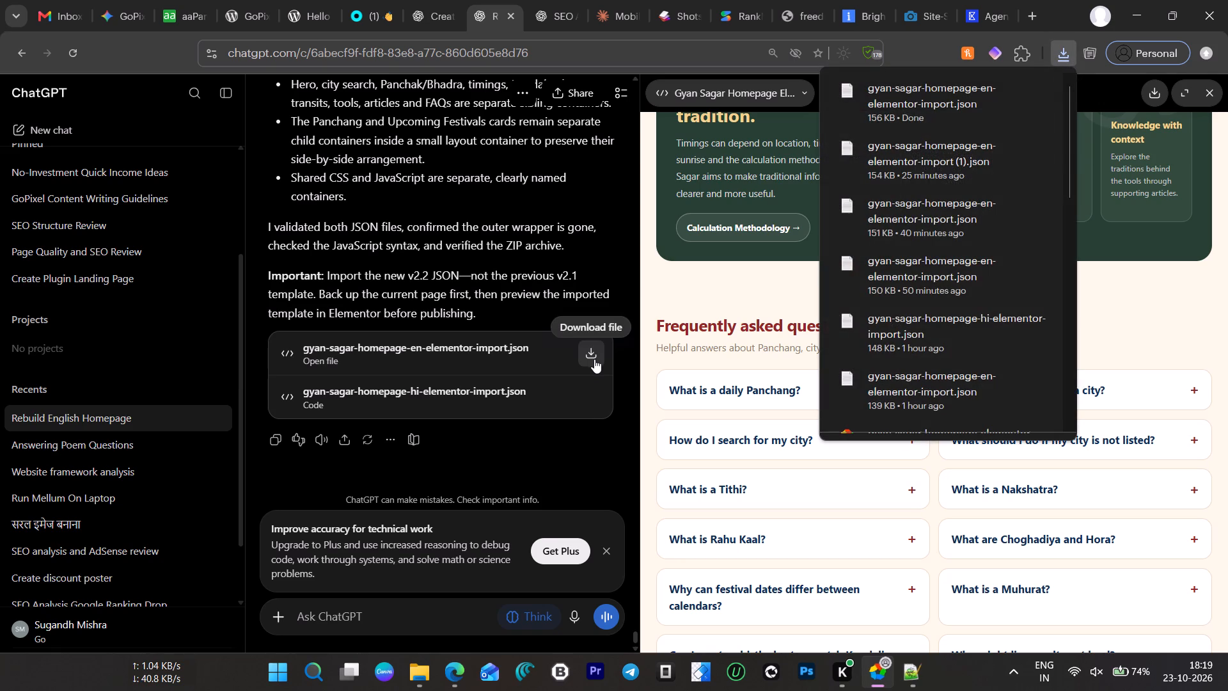
Switch to the Elementor editor in Edge and delete the container holding all existing homepage content on Home - English.
left_click(475, 669)
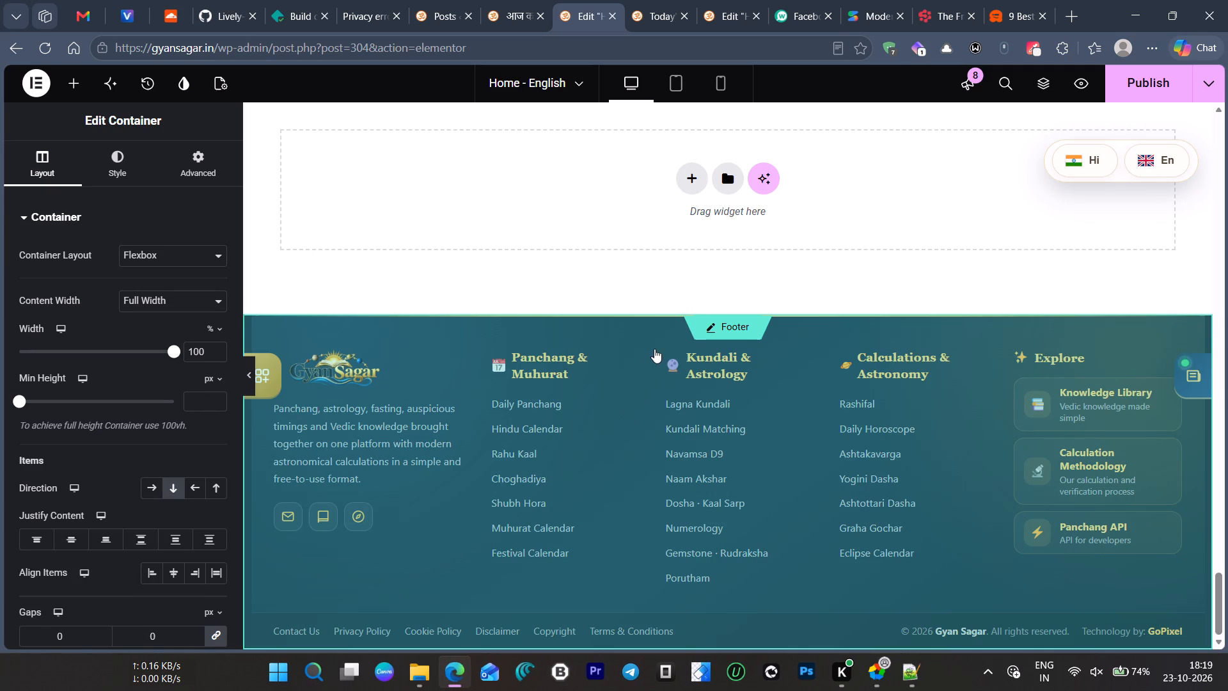
scroll(654, 349, "up", 19)
scroll(656, 348, "down", 1)
scroll(656, 348, "up", 6)
scroll(656, 348, "down", 1)
scroll(656, 348, "up", 3)
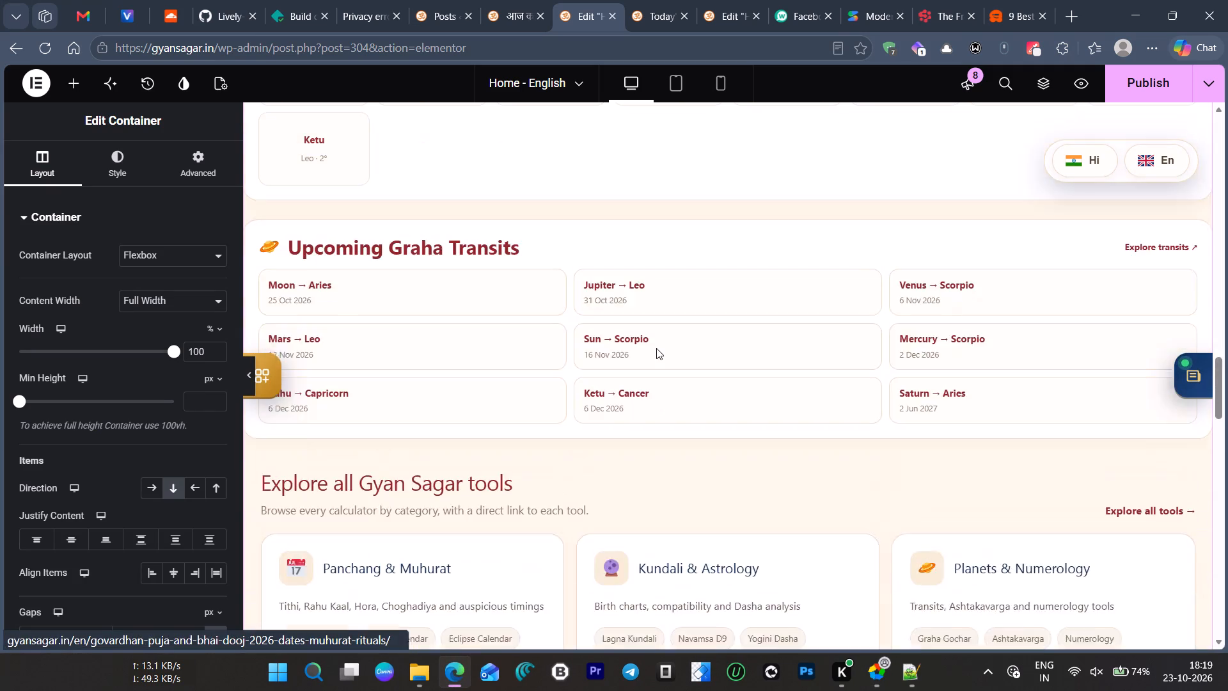
scroll(656, 348, "up", 17)
scroll(657, 349, "down", 1)
scroll(657, 349, "up", 3)
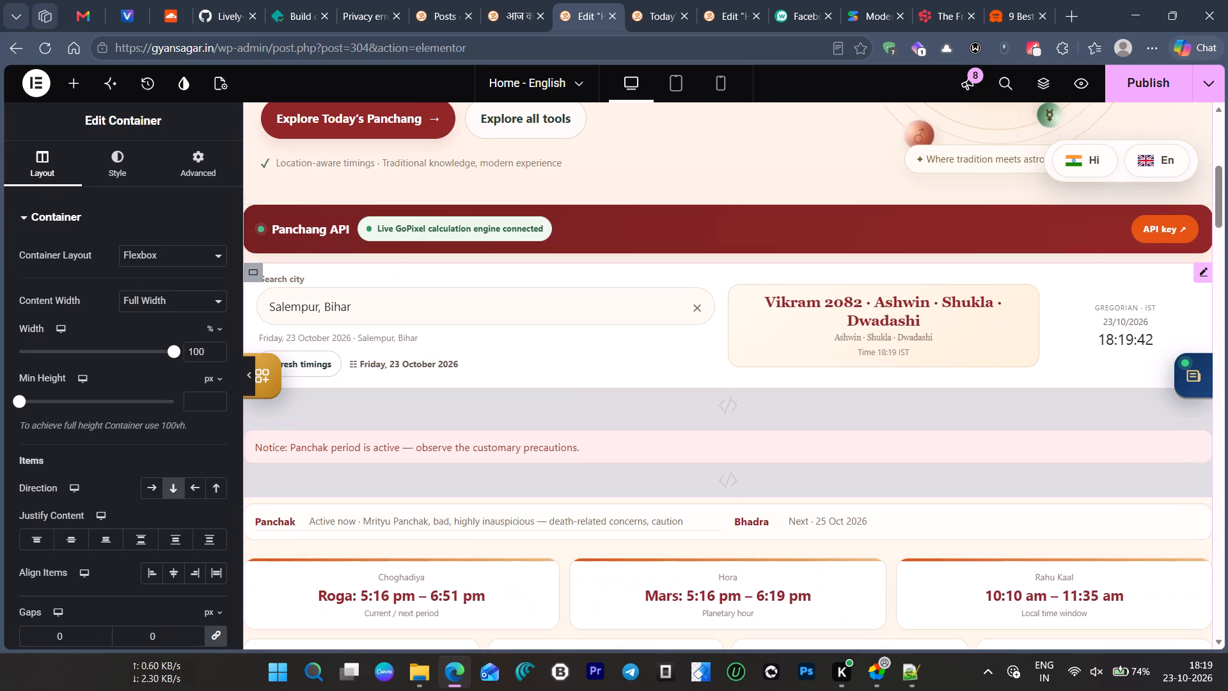
scroll(689, 315, "up", 6)
left_click(749, 237)
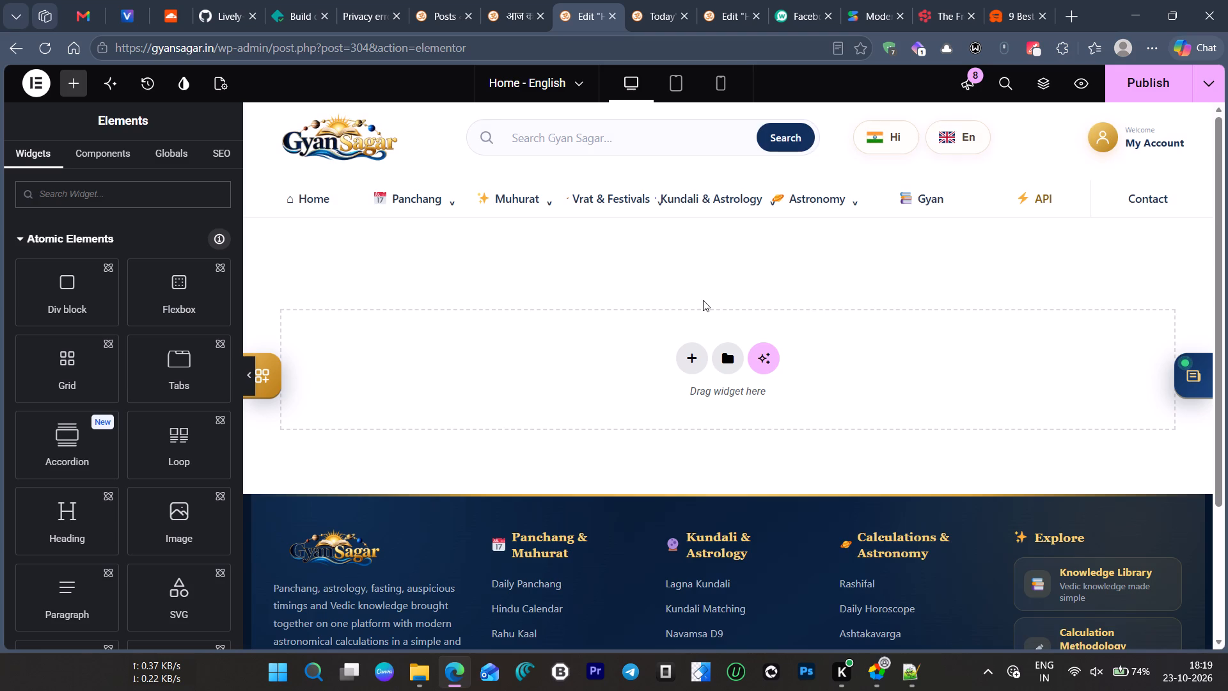
Sort the site templates by creation date and permanently delete the existing Gyan Sagar Homepage — English template.
left_click(721, 363)
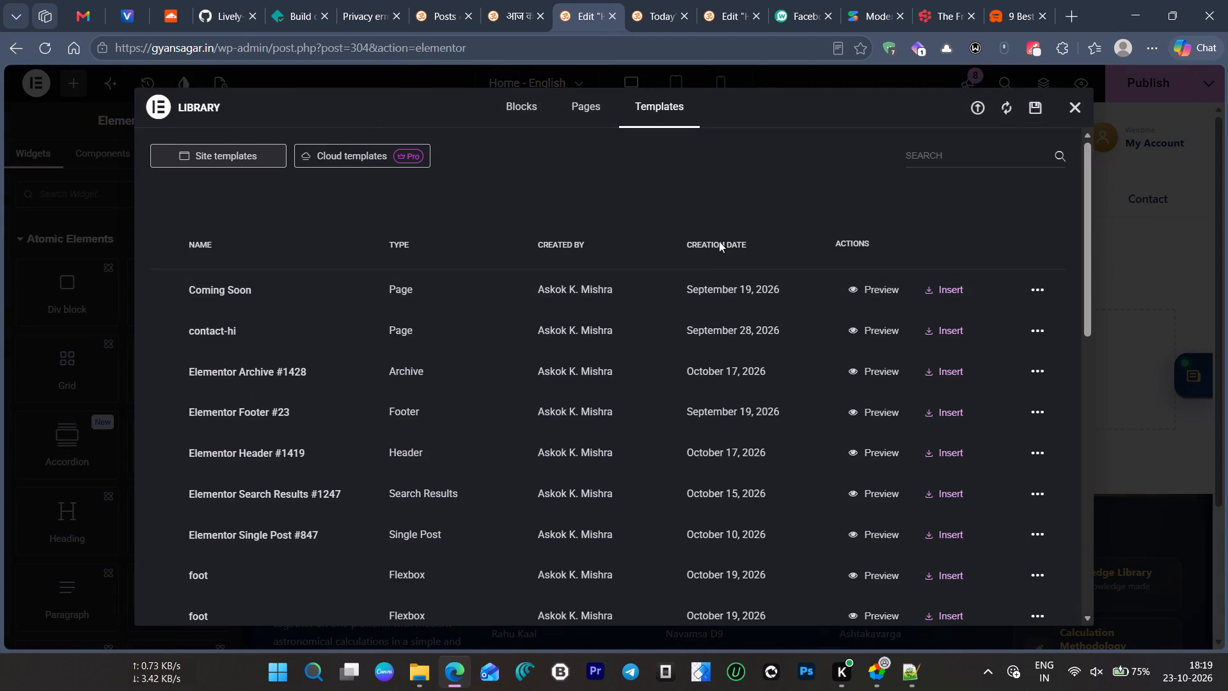
left_click(721, 246)
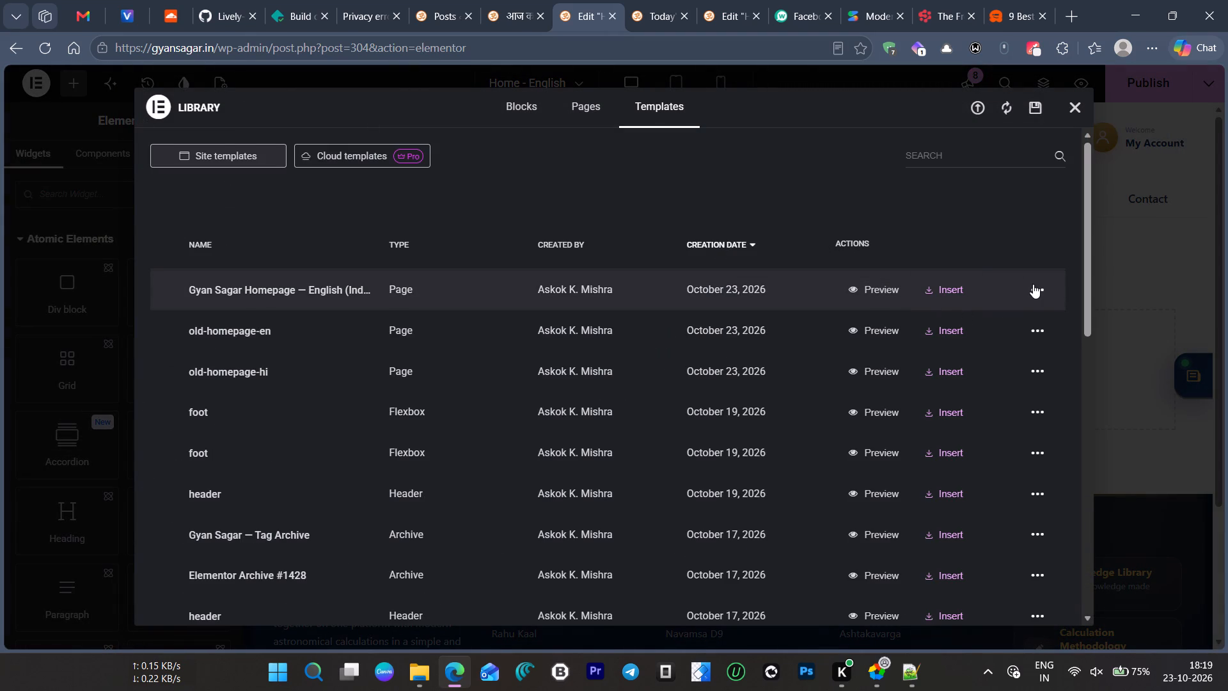
left_click(1037, 290)
left_click(1017, 377)
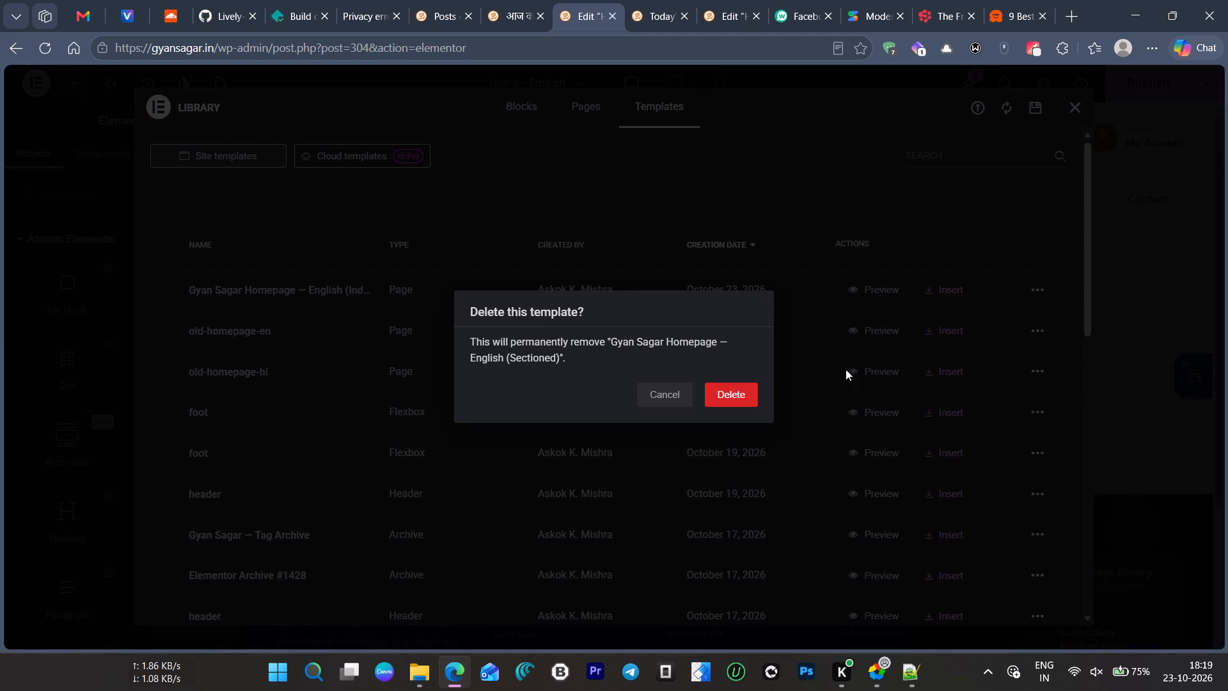
left_click(739, 388)
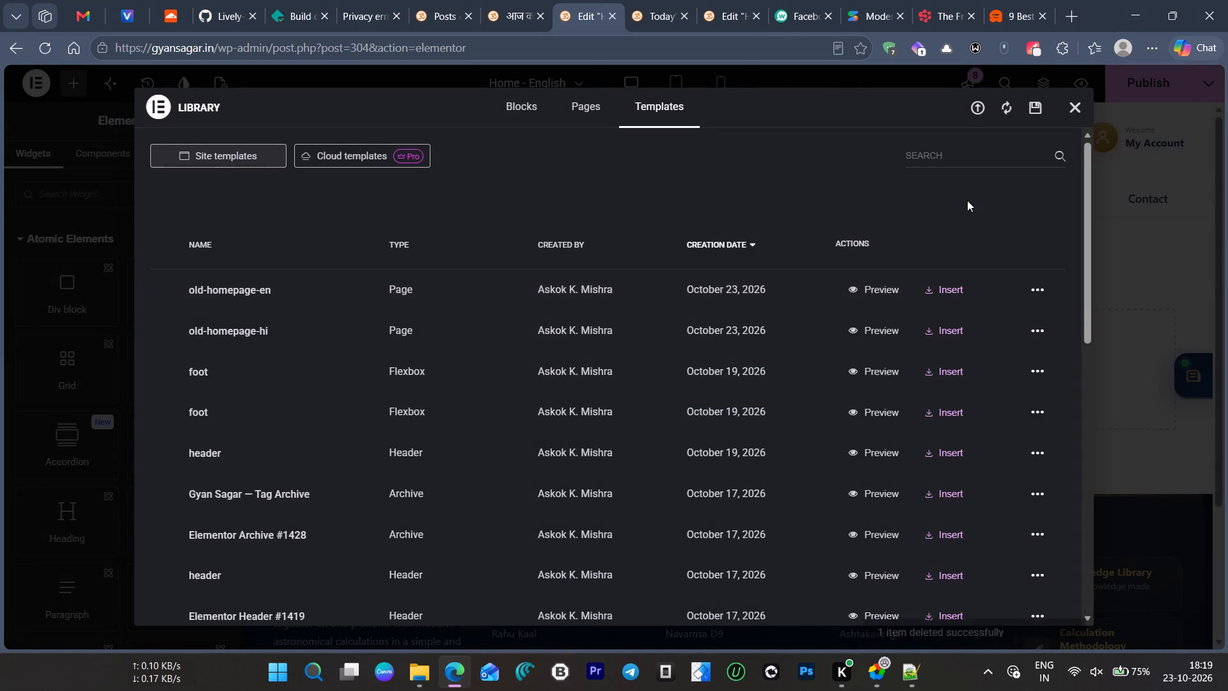
Import the downloaded gyan-sagar-homepage-en-elementor-import.json file into the Elementor template library.
left_click(977, 110)
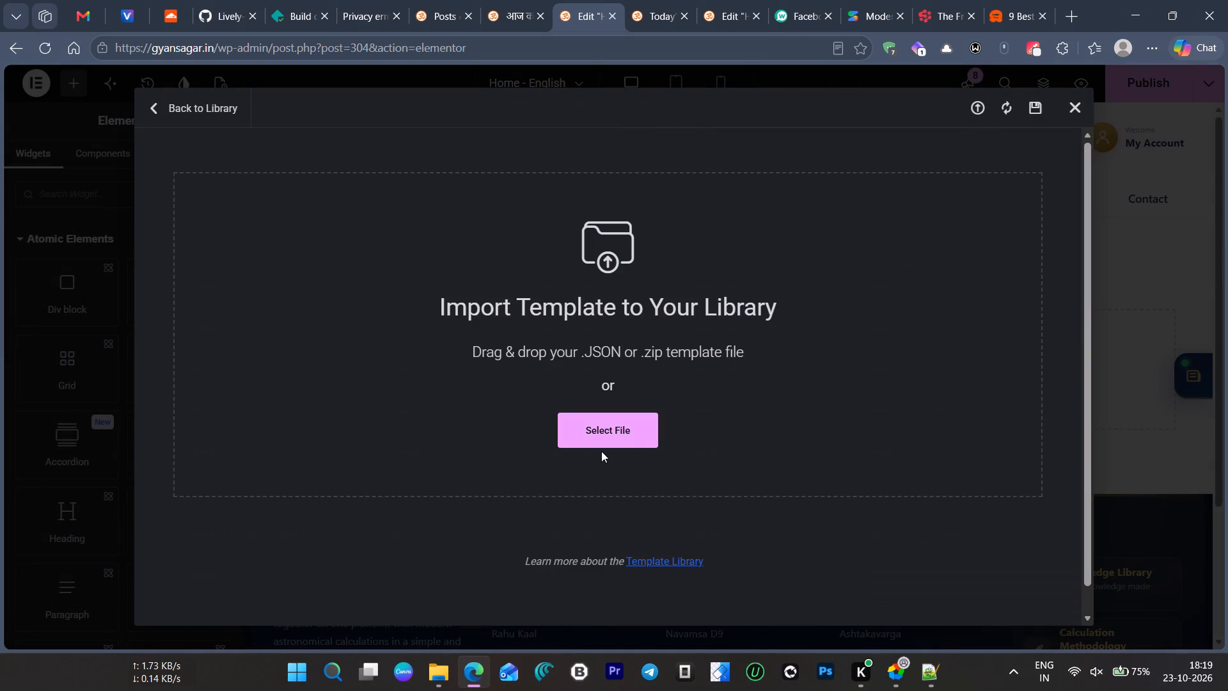
left_click(597, 453)
left_click(599, 445)
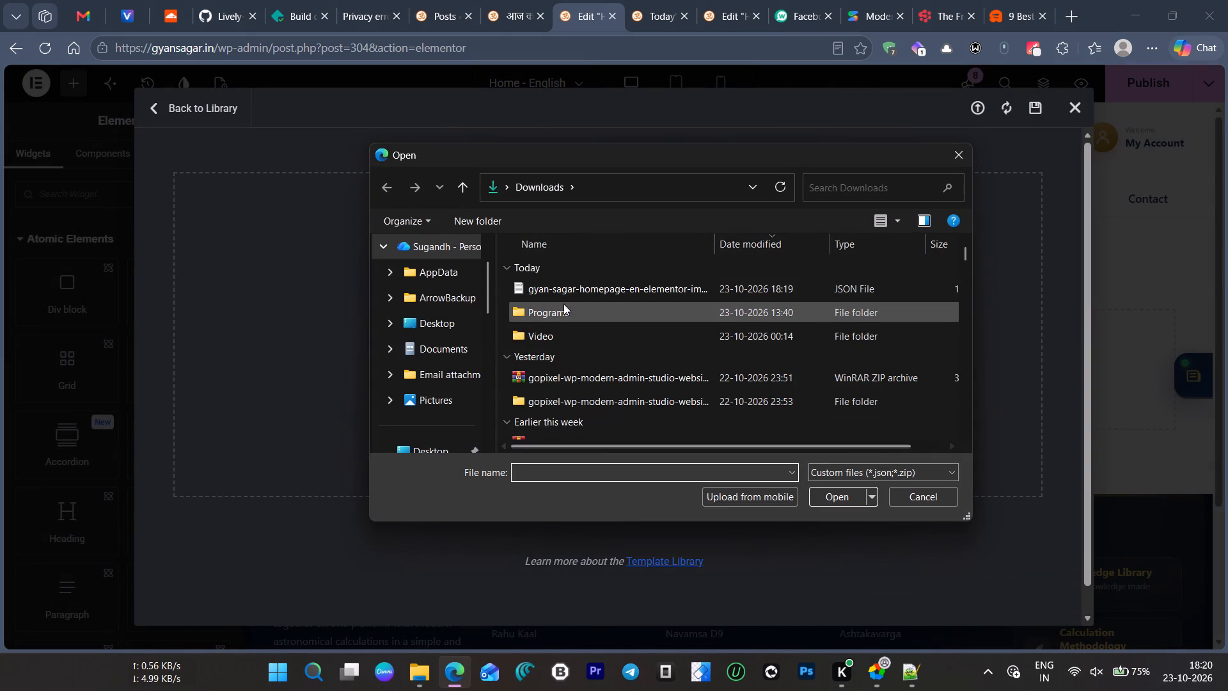
double_click(573, 287)
left_click(733, 431)
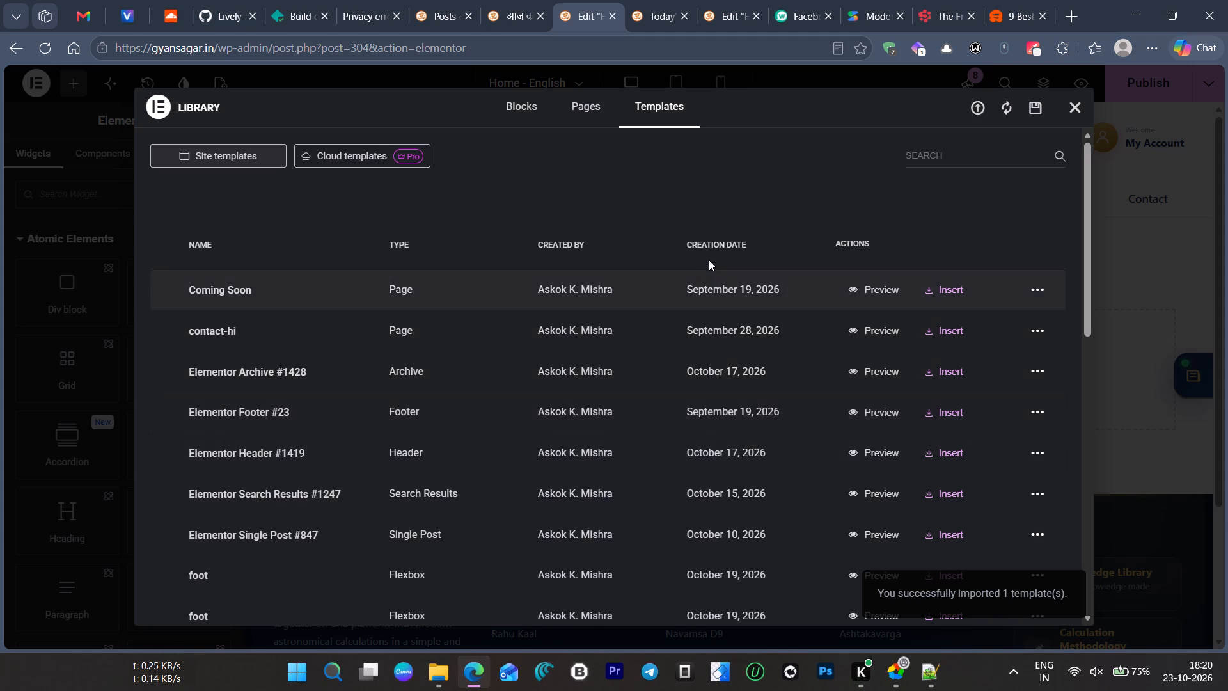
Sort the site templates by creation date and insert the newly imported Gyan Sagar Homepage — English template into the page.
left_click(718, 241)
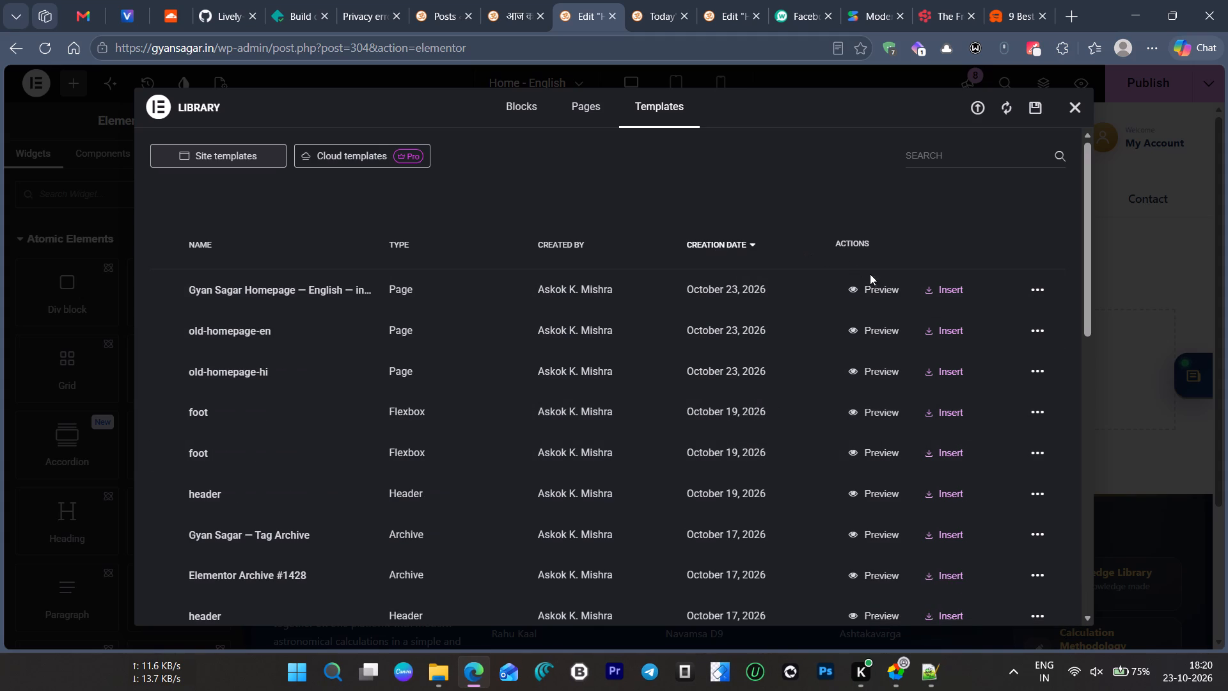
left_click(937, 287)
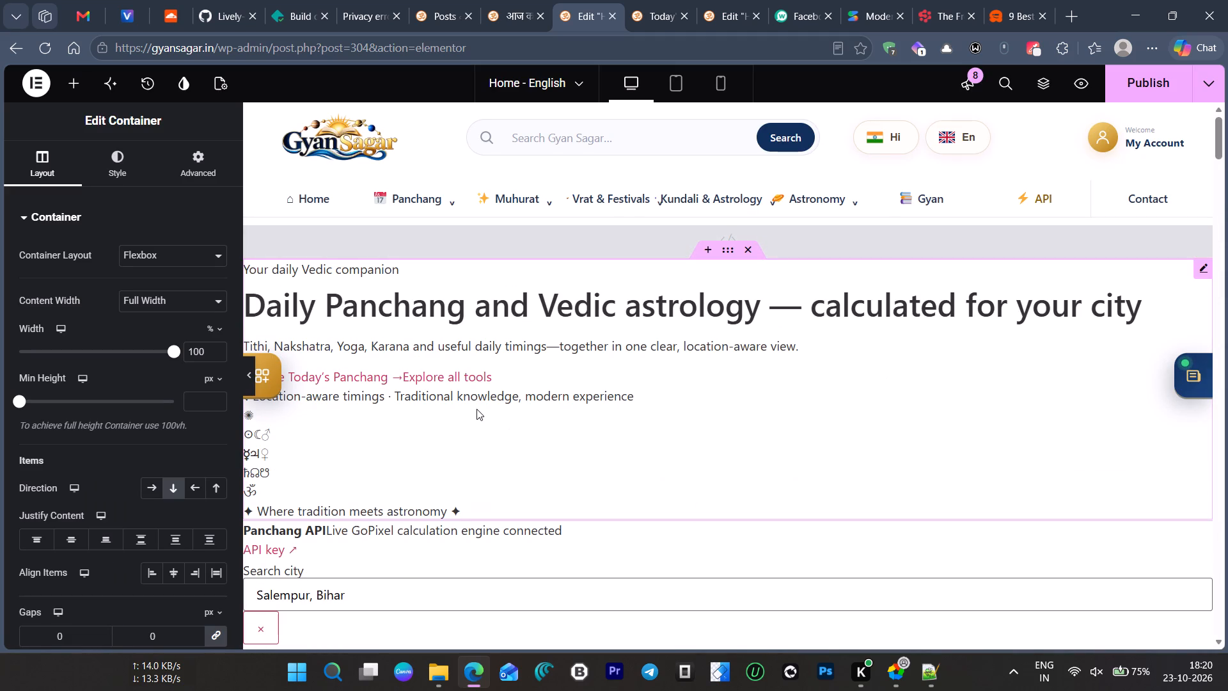
Examine the inserted homepage's containers and styling from the hero down through the Lagna Kundali section.
scroll(821, 392, "down", 12)
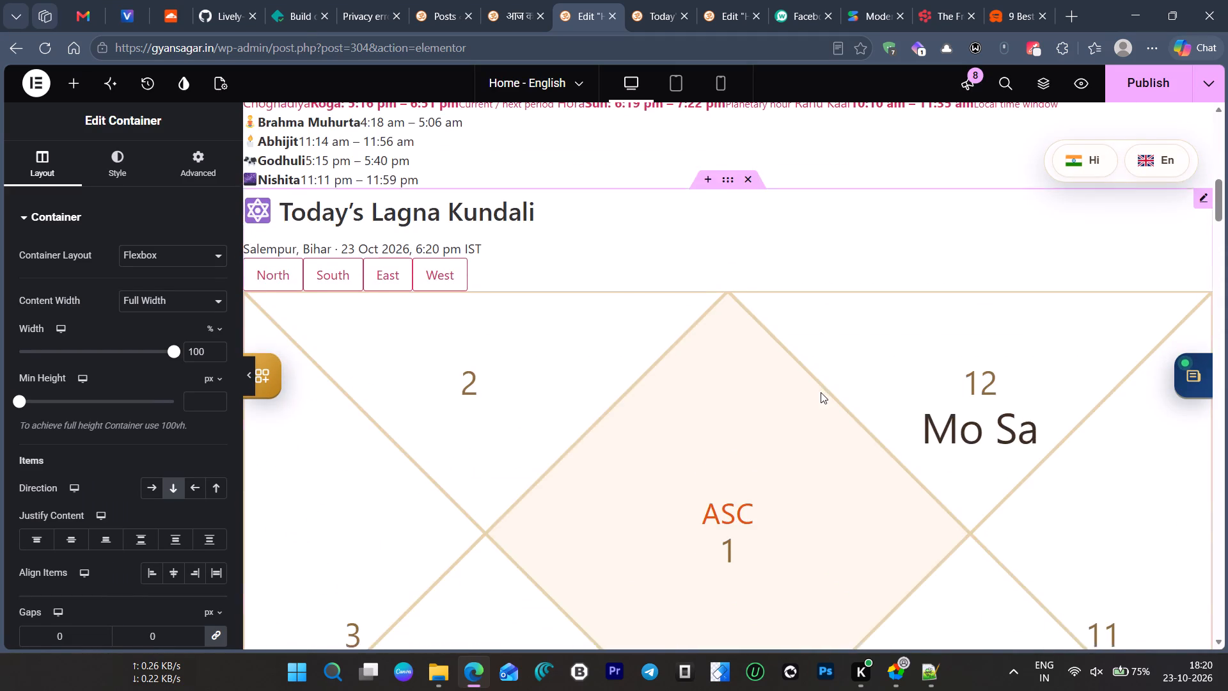
scroll(821, 392, "down", 11)
scroll(821, 392, "up", 3)
scroll(821, 392, "down", 3)
scroll(821, 392, "up", 6)
scroll(821, 392, "down", 1)
scroll(821, 392, "up", 9)
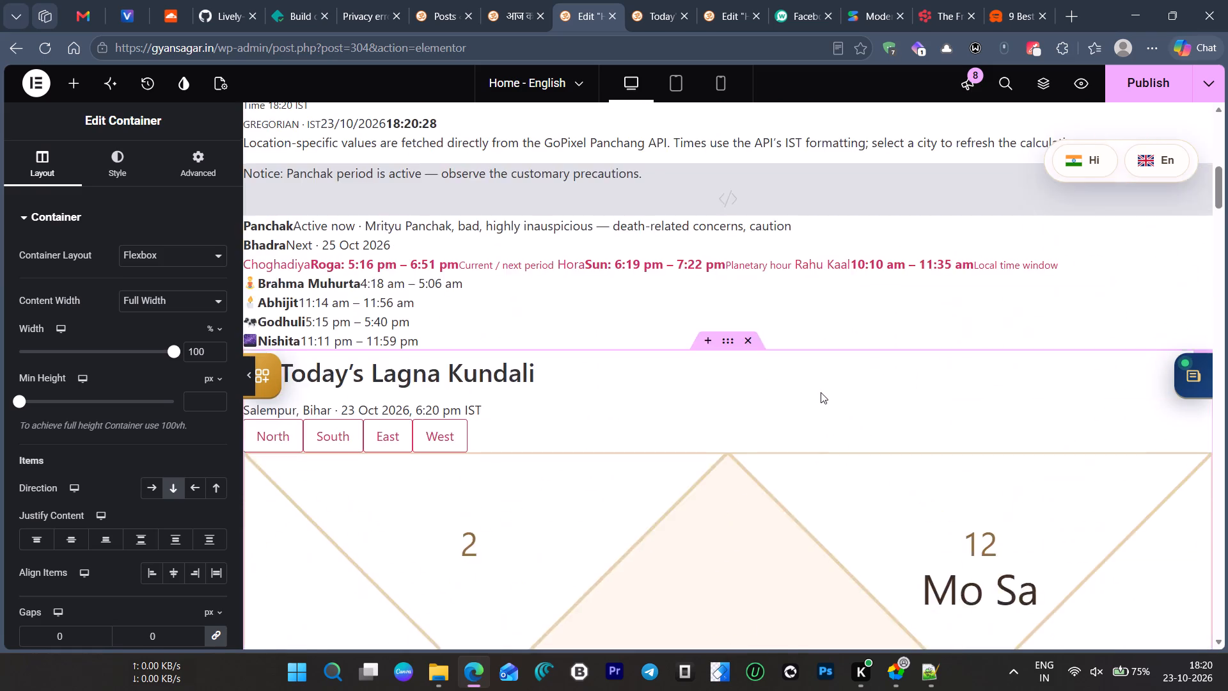
scroll(821, 392, "up", 3)
scroll(821, 392, "down", 1)
scroll(821, 392, "up", 13)
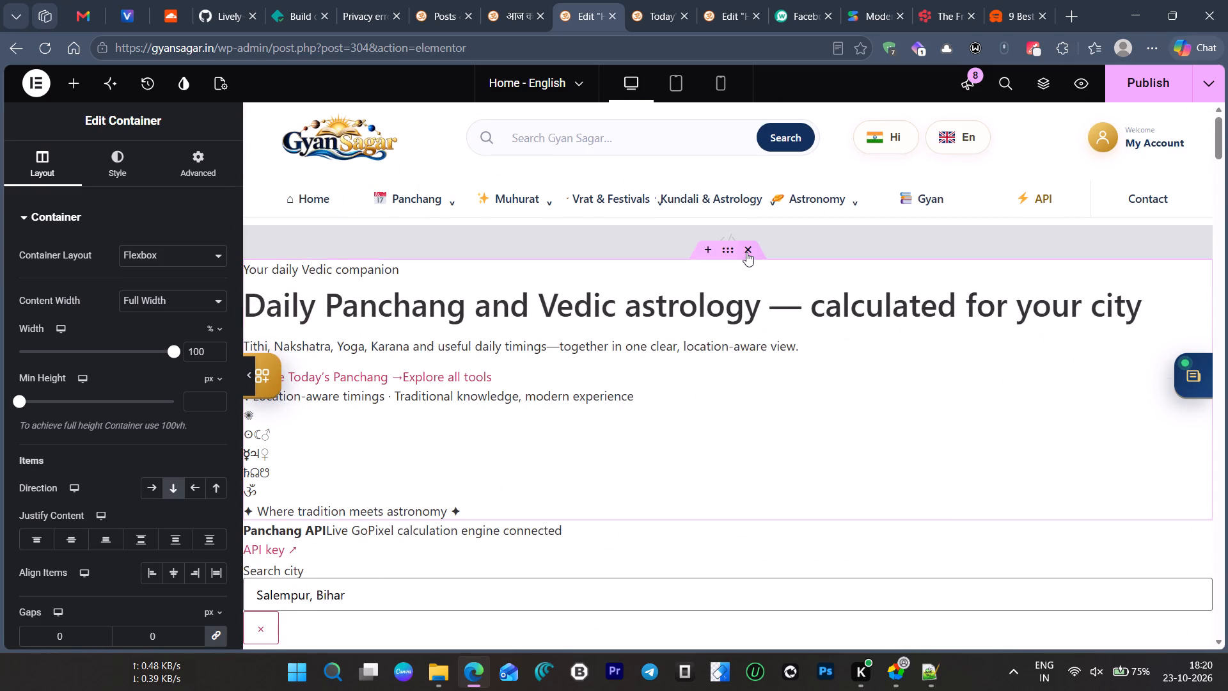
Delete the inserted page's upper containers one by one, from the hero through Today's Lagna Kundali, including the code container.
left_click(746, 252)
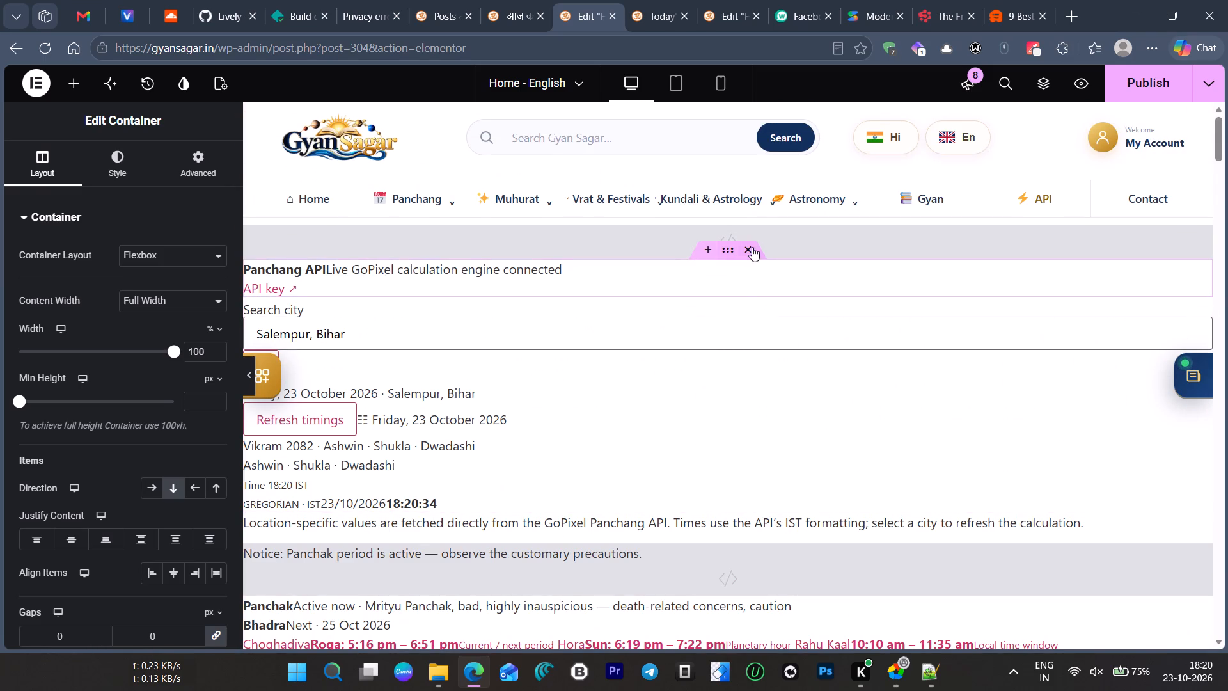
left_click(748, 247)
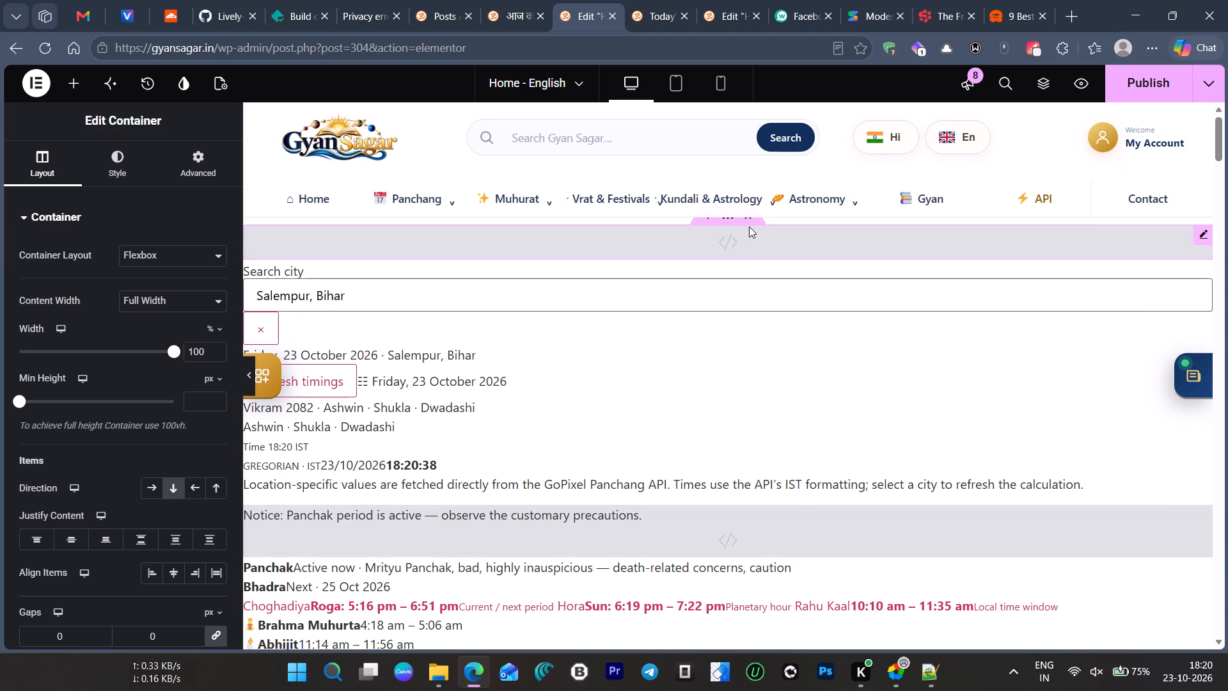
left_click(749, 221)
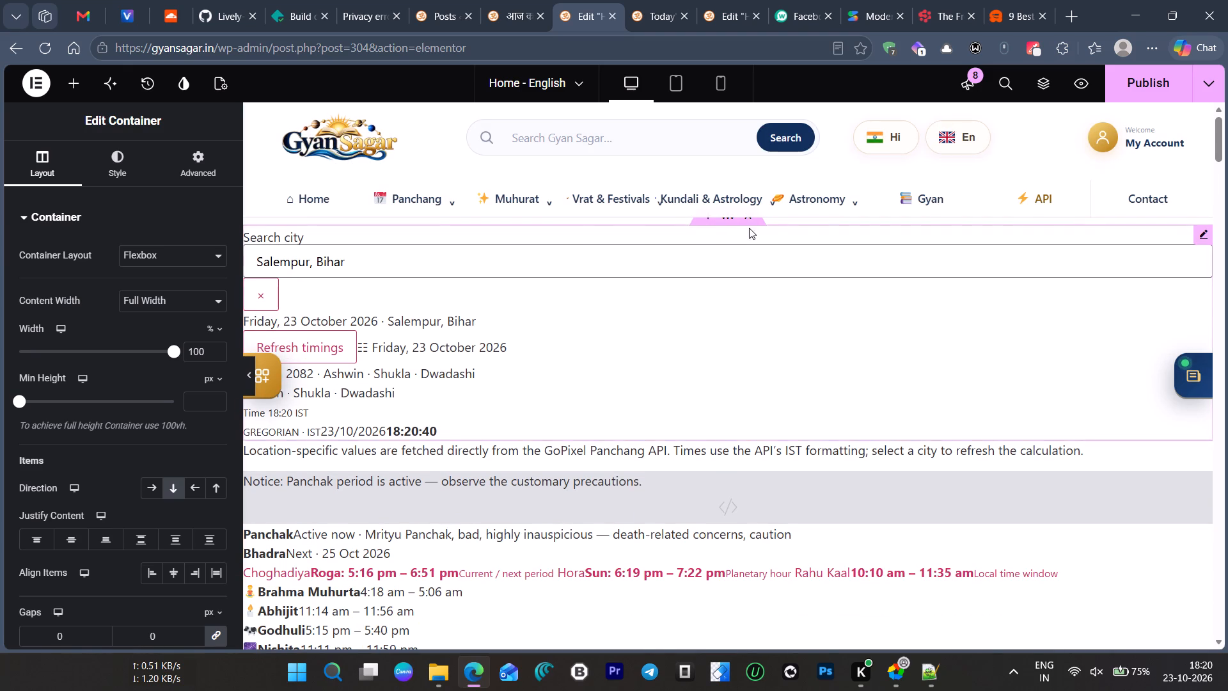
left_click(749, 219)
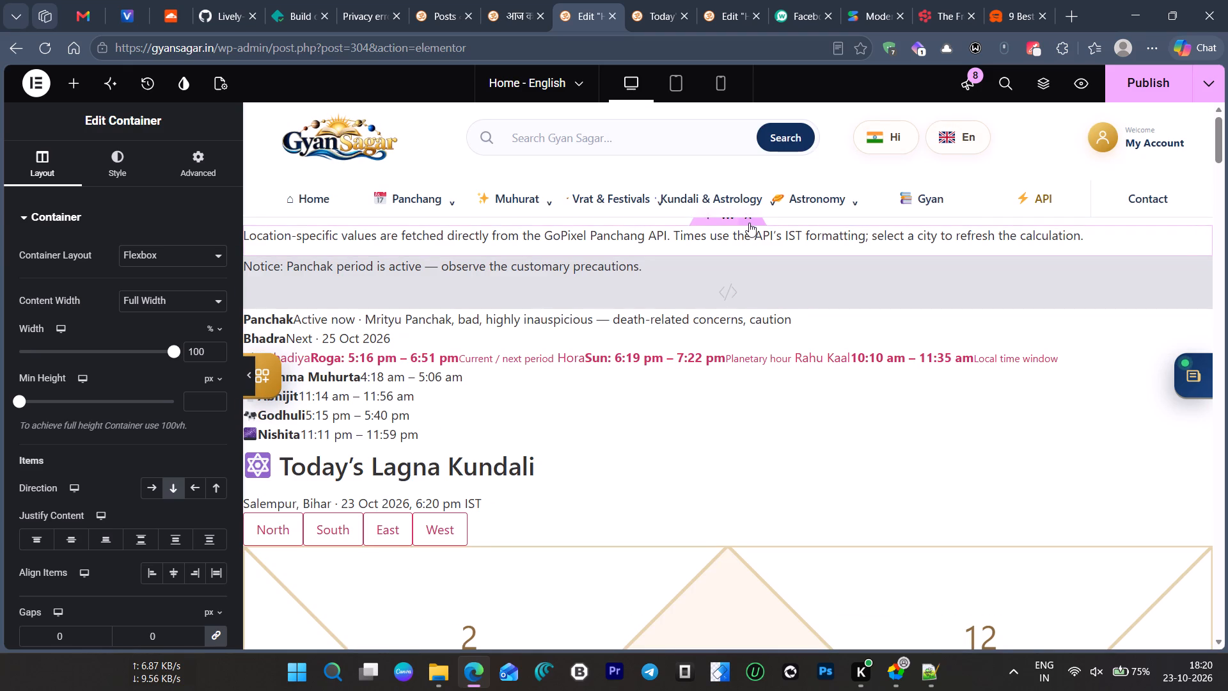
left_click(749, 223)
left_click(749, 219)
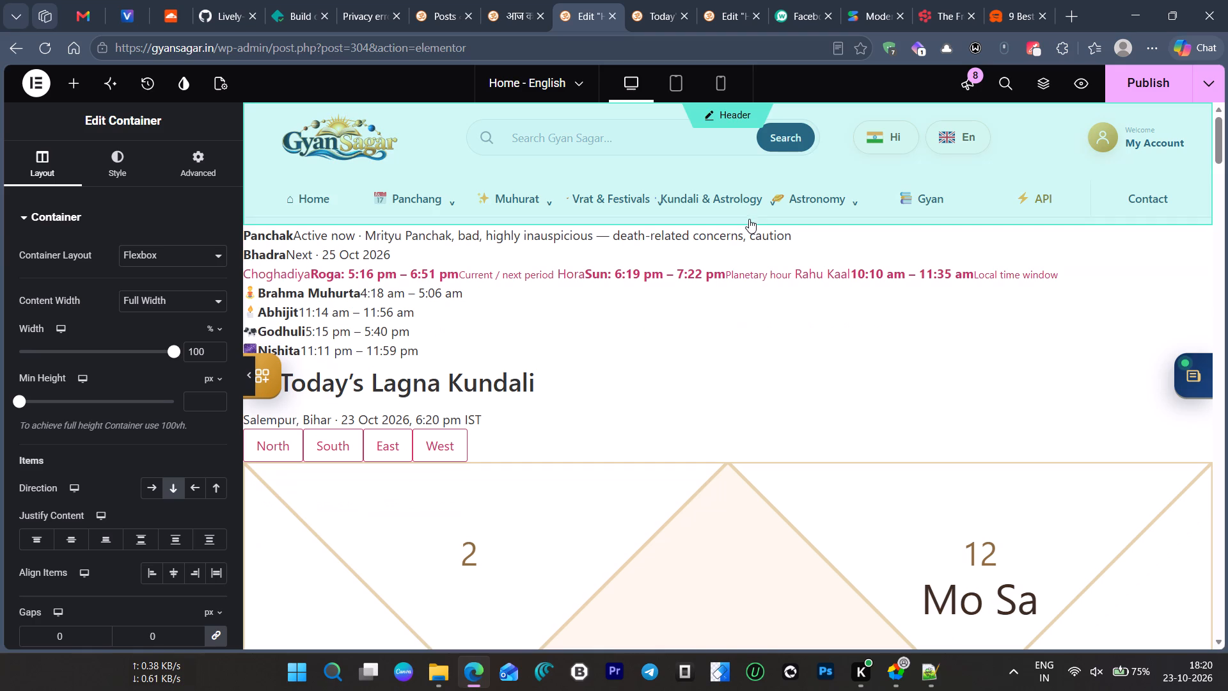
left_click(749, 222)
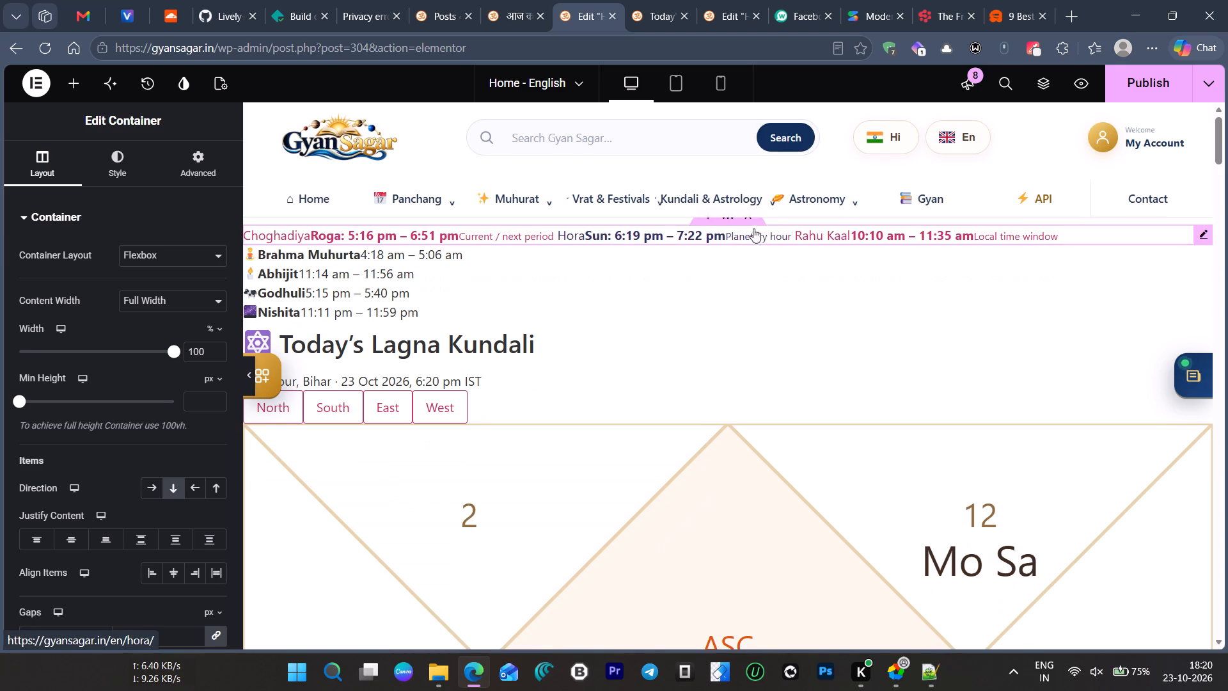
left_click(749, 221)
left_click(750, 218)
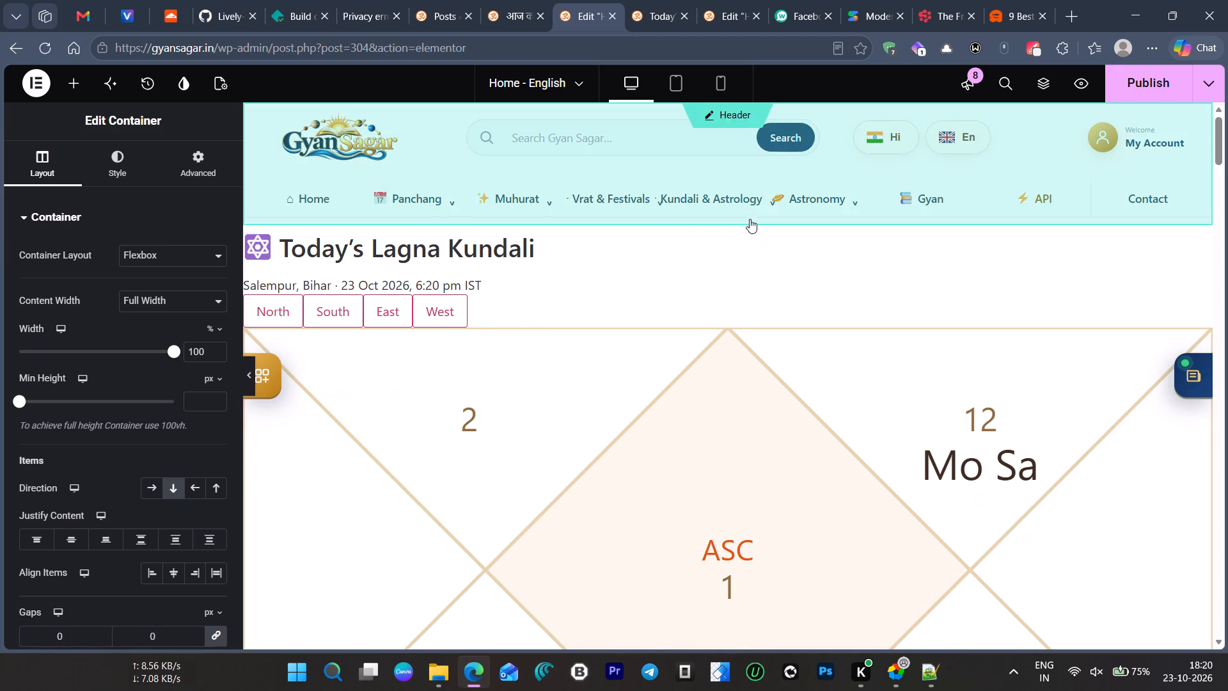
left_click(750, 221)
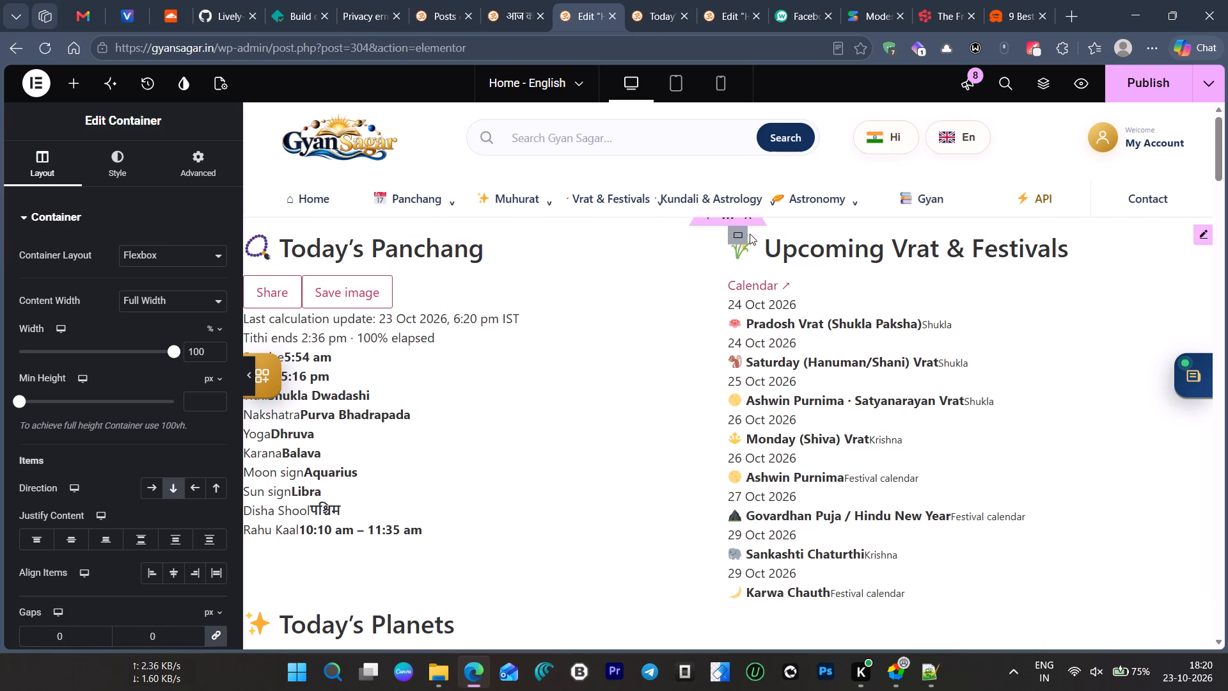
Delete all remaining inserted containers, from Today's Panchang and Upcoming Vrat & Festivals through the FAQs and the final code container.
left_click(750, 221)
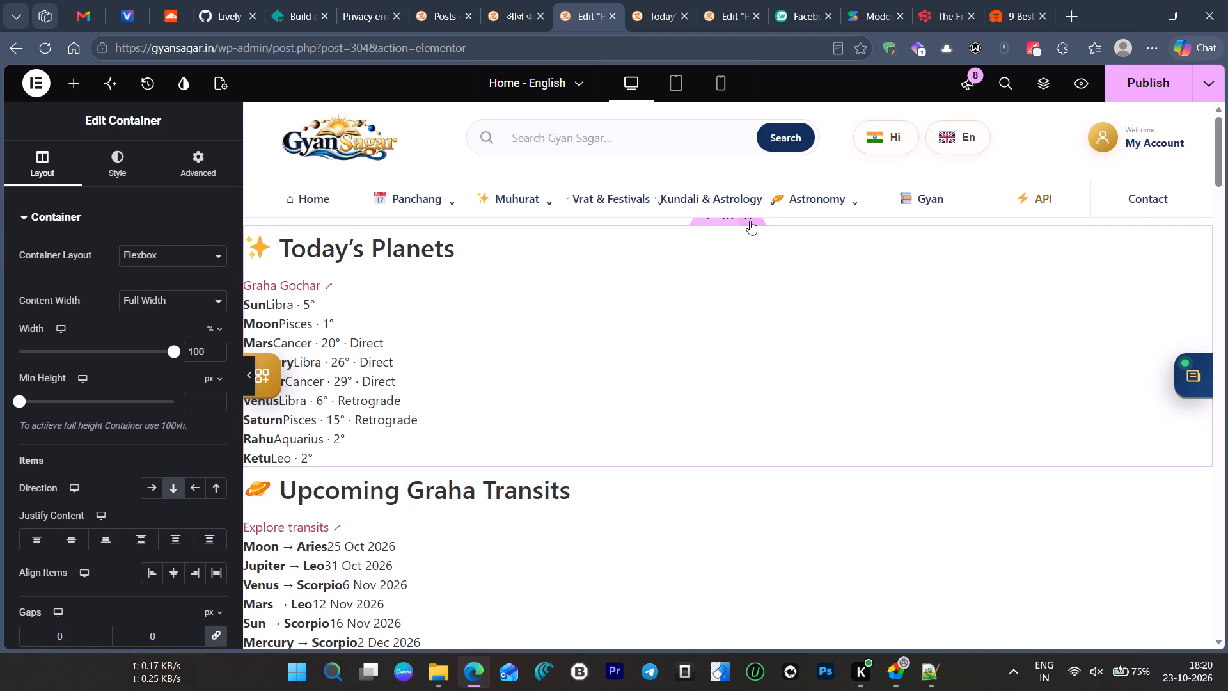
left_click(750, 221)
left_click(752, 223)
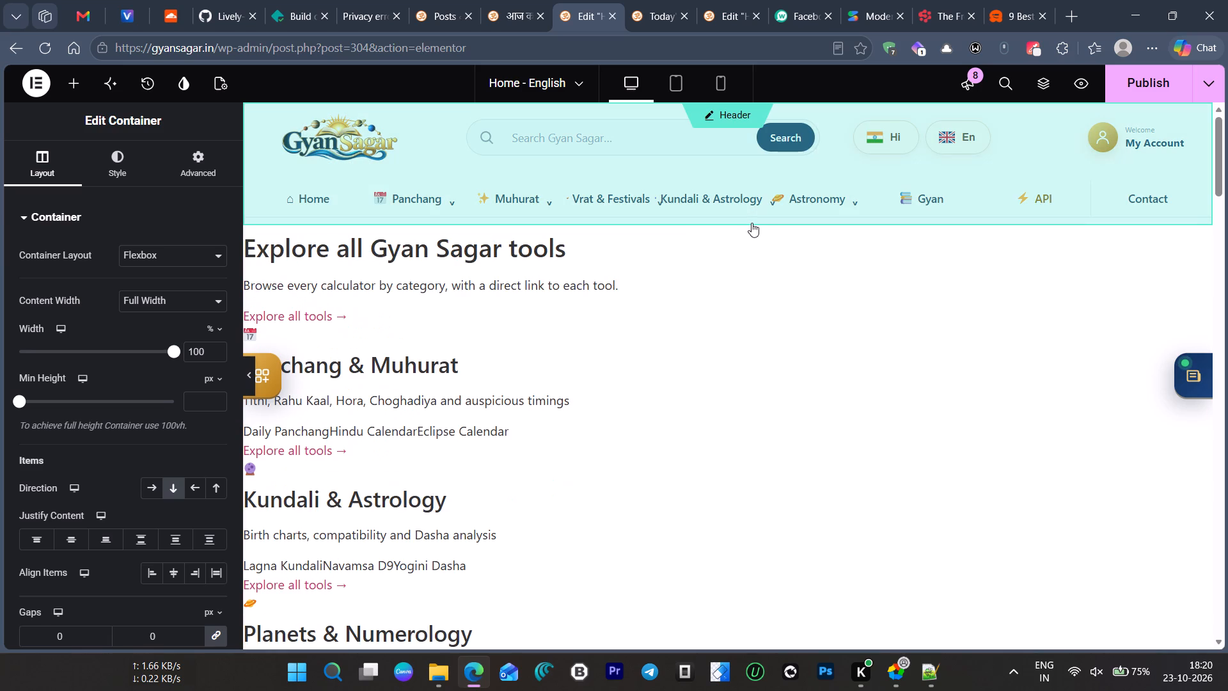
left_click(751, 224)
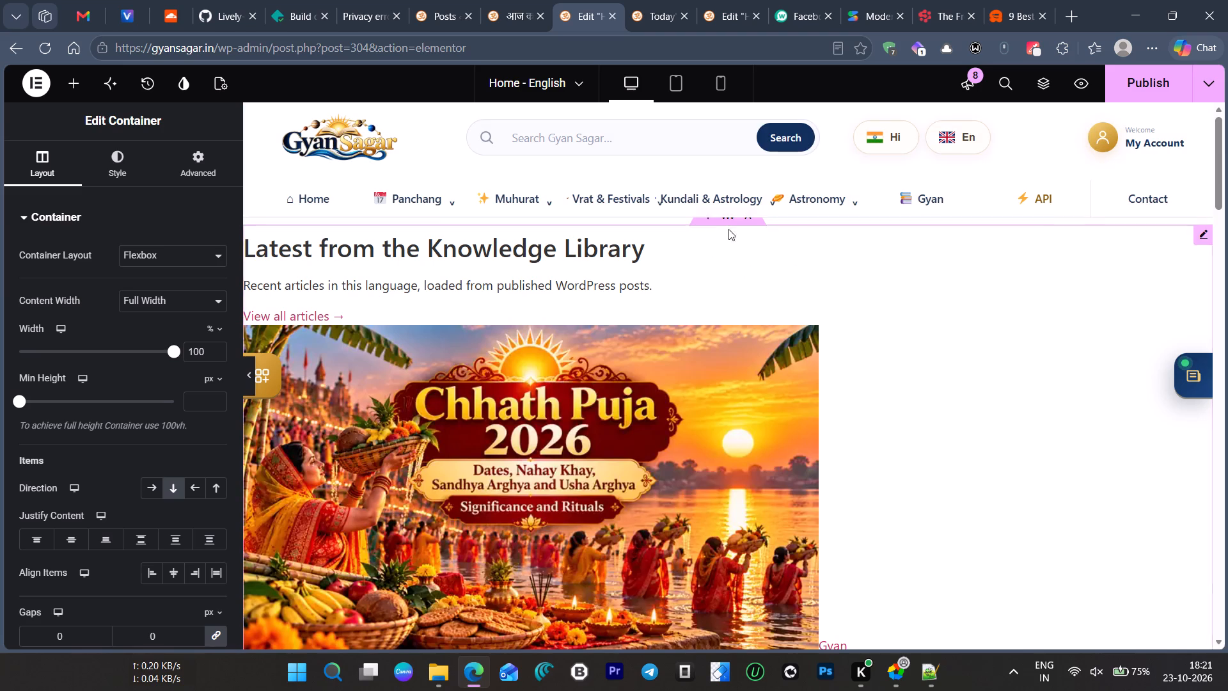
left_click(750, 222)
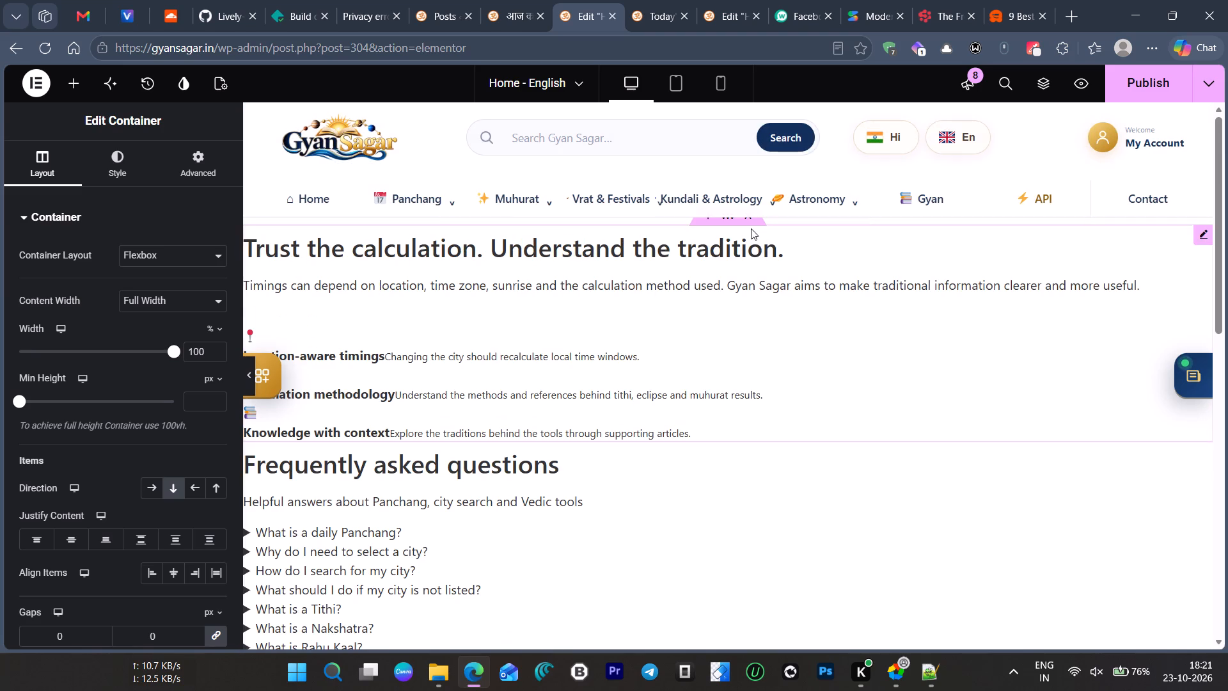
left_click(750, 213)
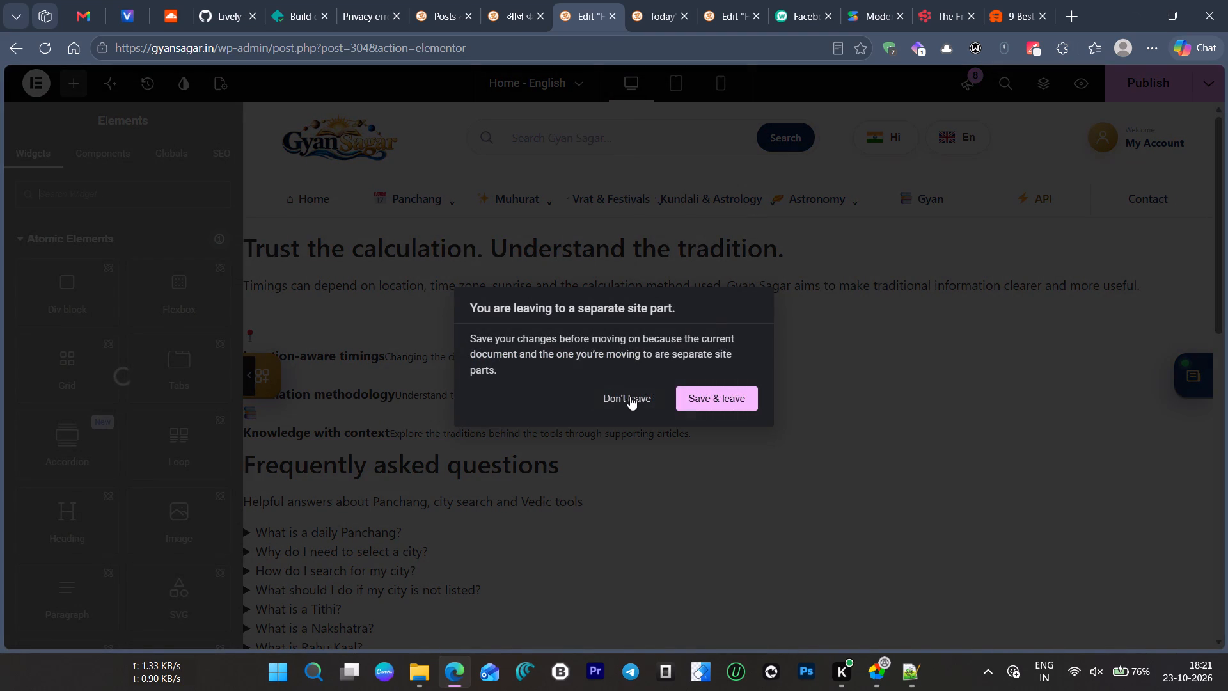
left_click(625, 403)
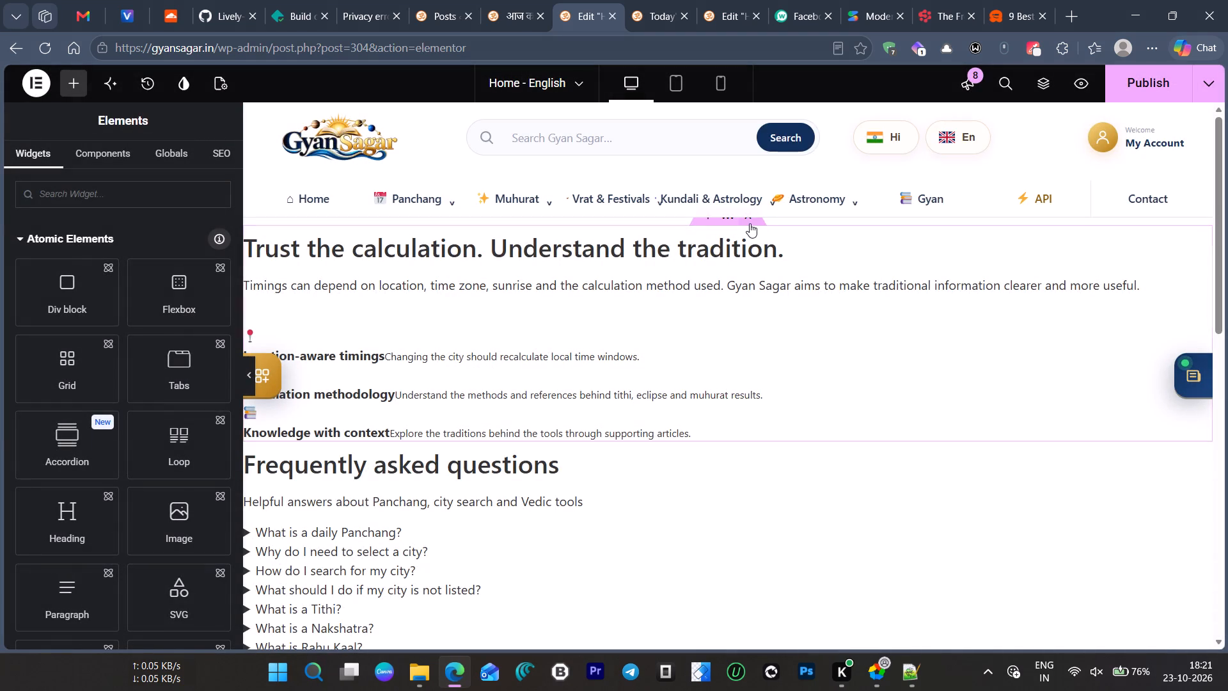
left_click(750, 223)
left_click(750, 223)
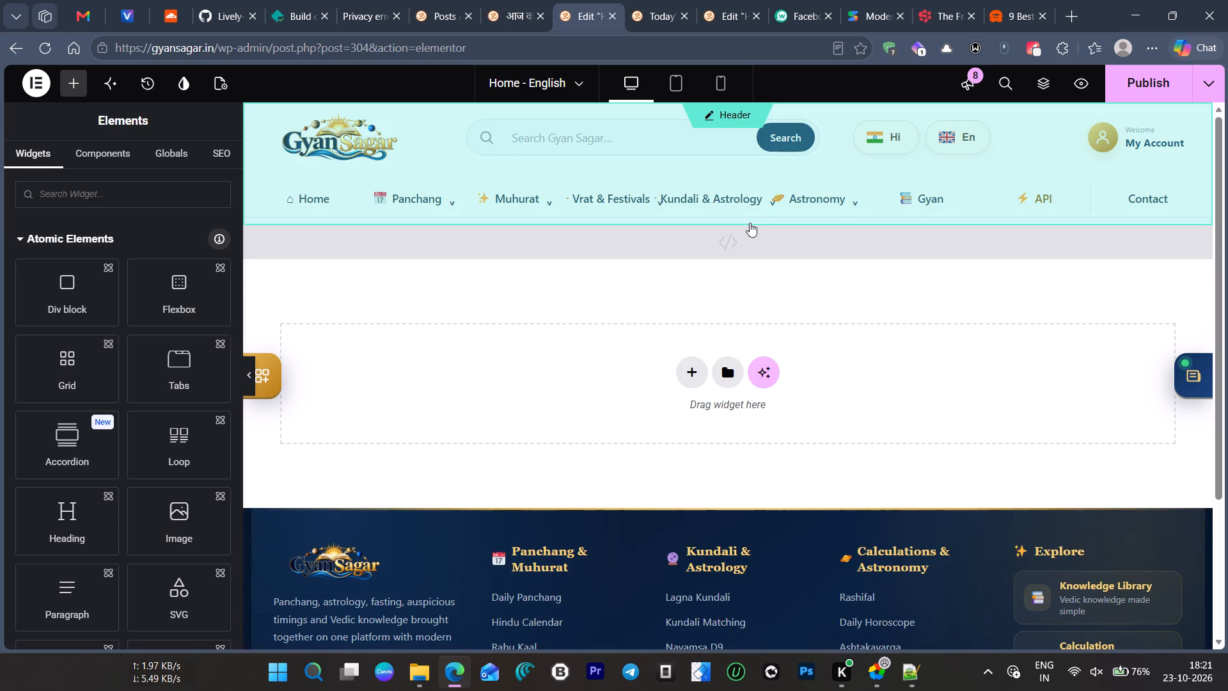
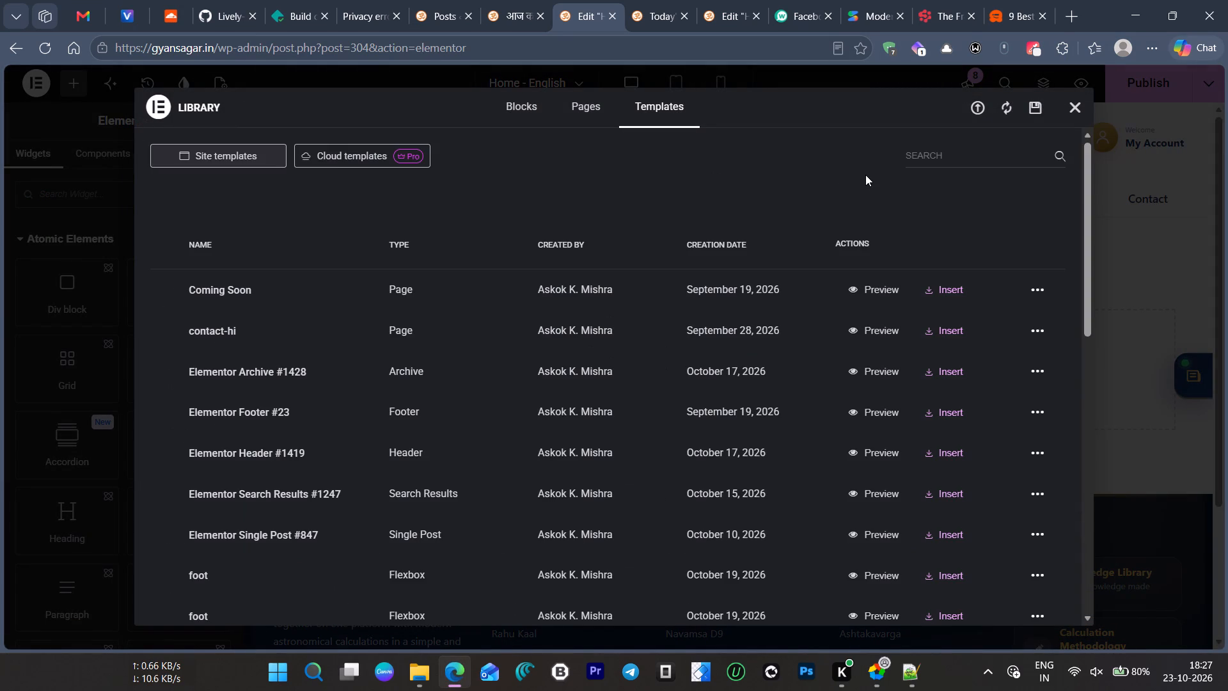
left_click(707, 244)
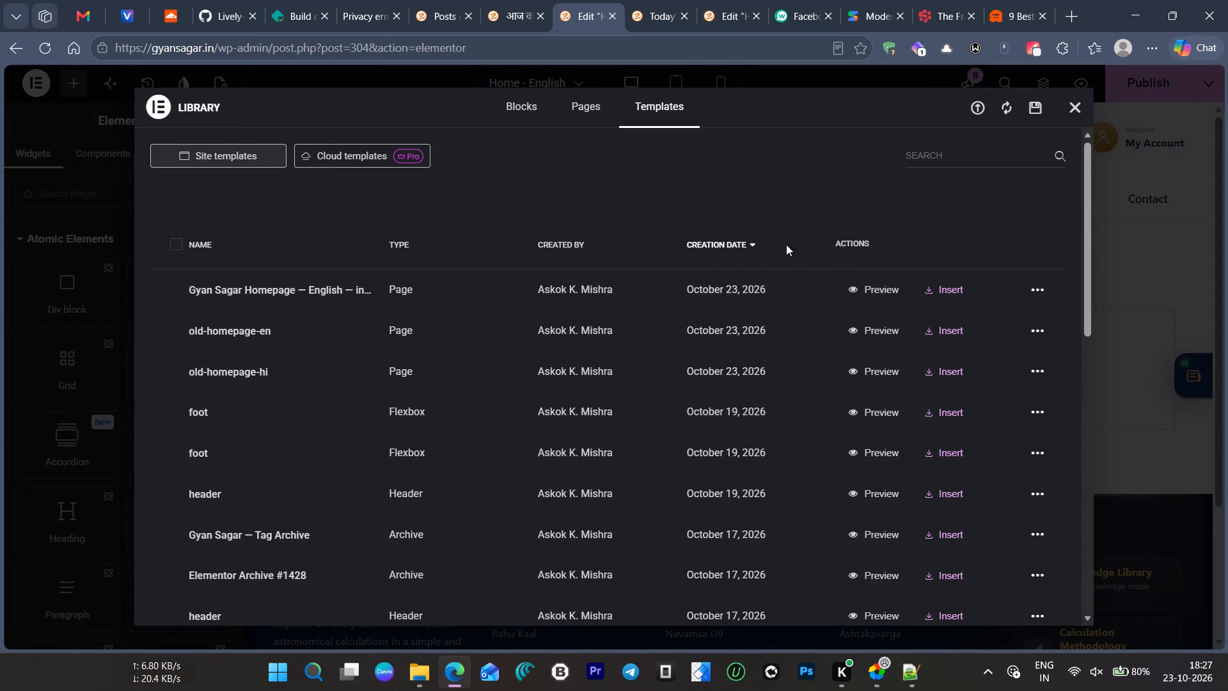
left_click(1041, 288)
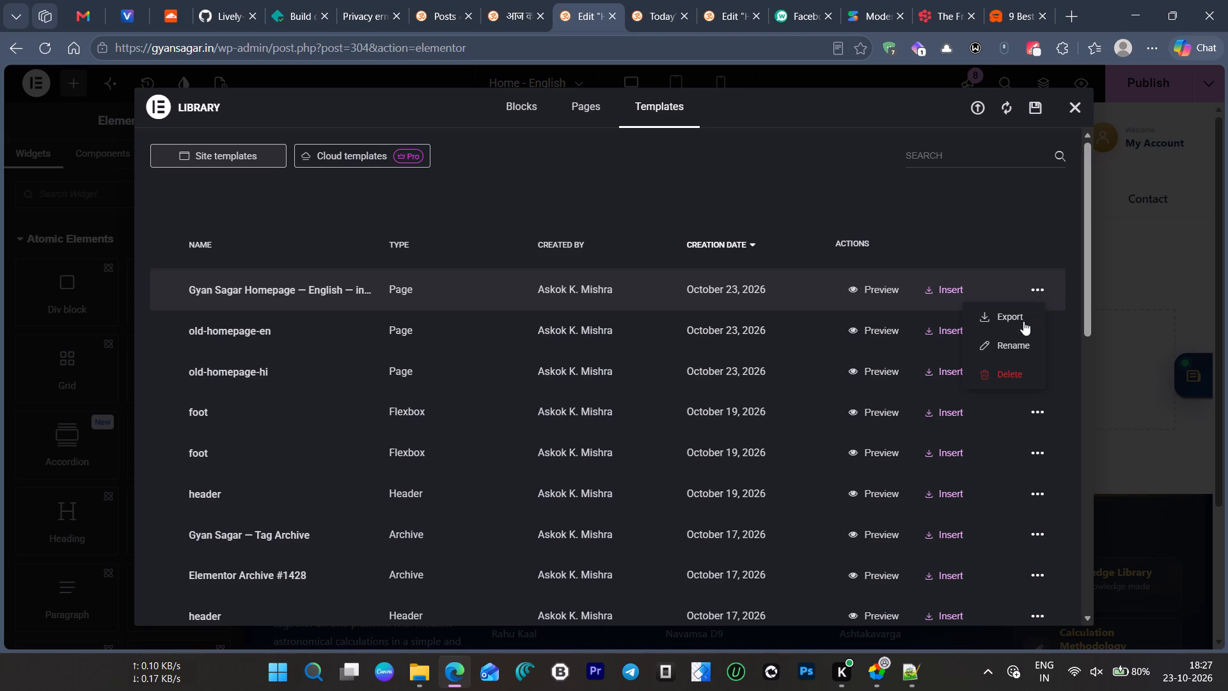
left_click(1002, 377)
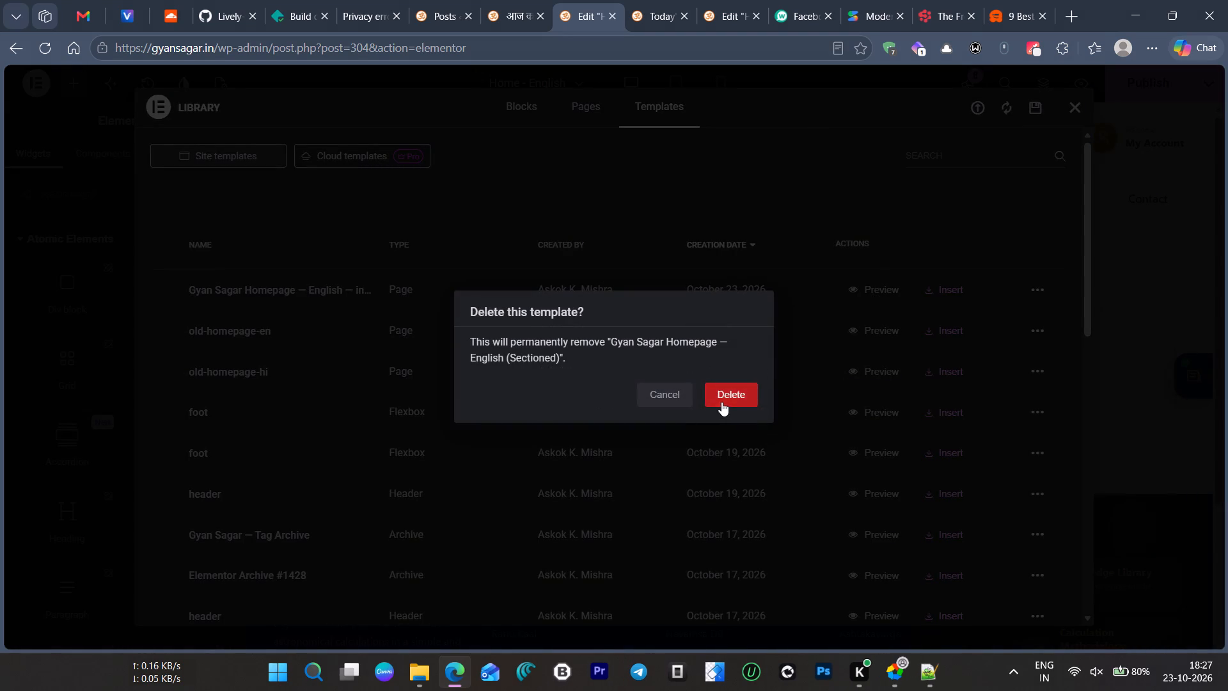
left_click(733, 391)
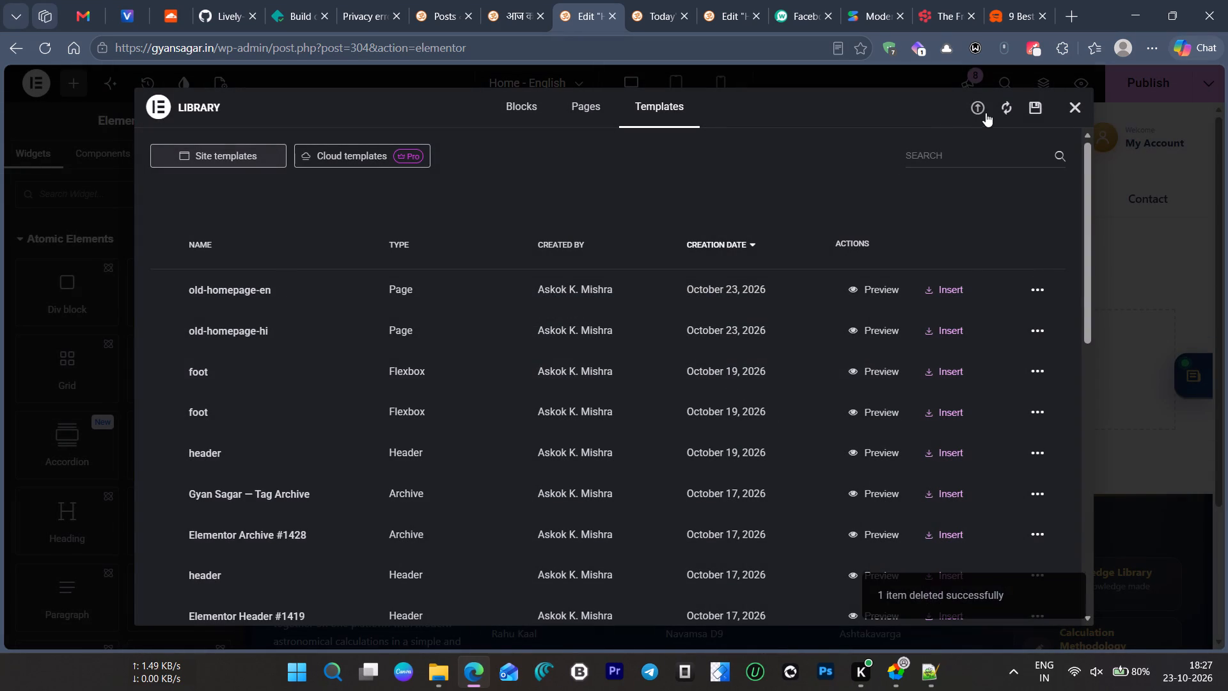
Import the newly downloaded English homepage JSON file into the Elementor template library.
left_click(977, 104)
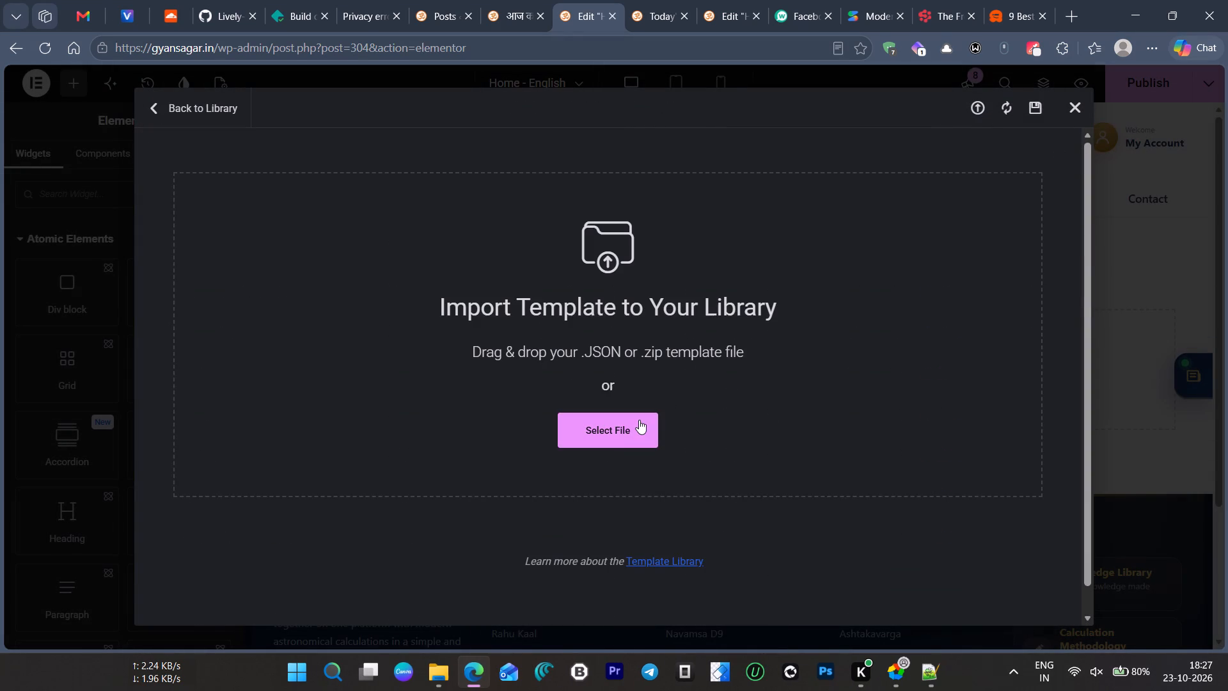
left_click(639, 420)
double_click(585, 287)
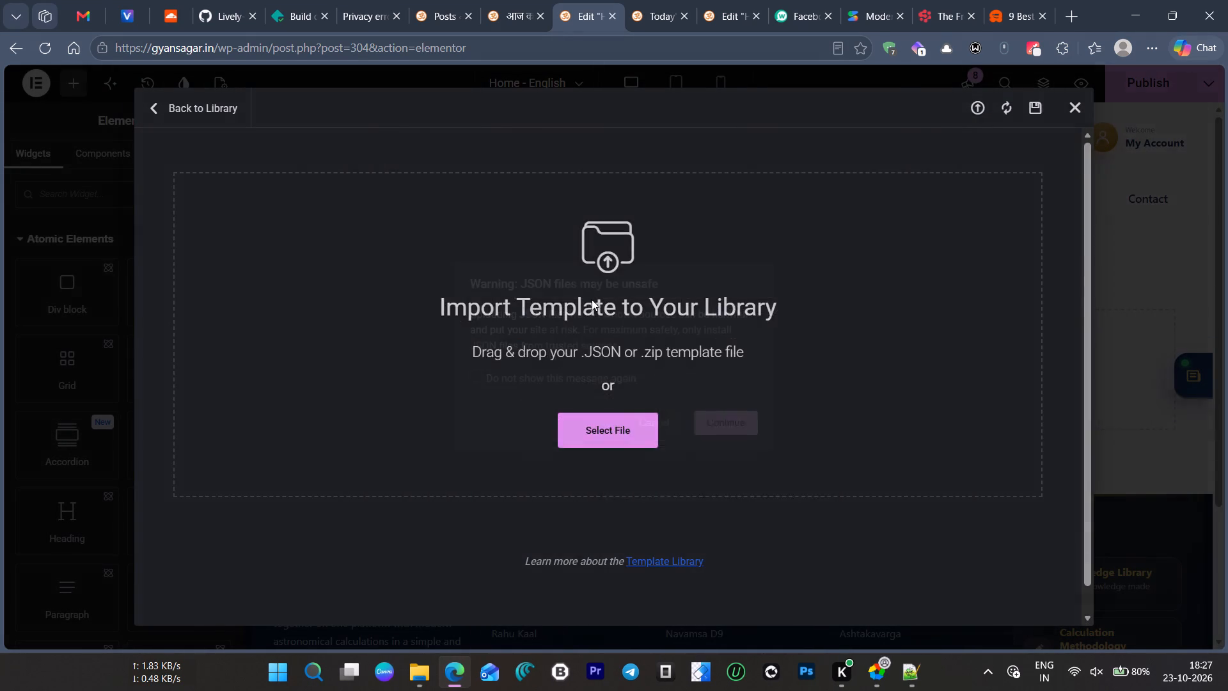
left_click(720, 417)
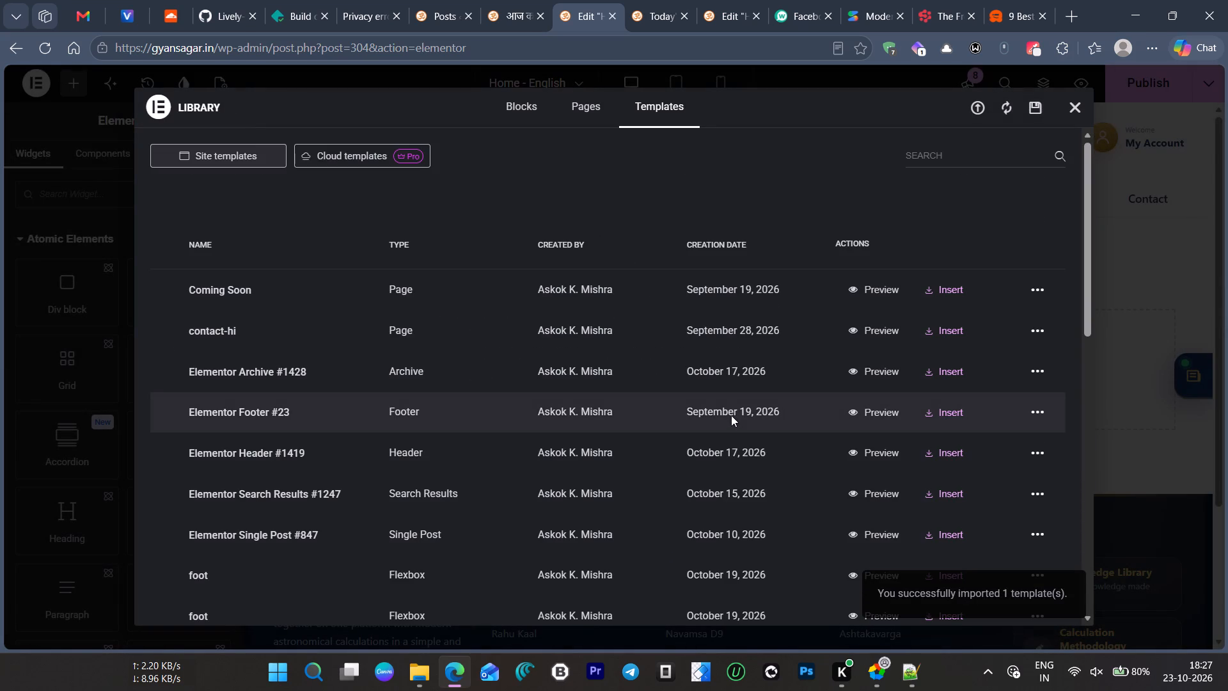
Sort the library by newest creation date, preview the imported Gyan Sagar English homepage template, and examine its section styling and layout.
left_click(731, 237)
left_click(731, 241)
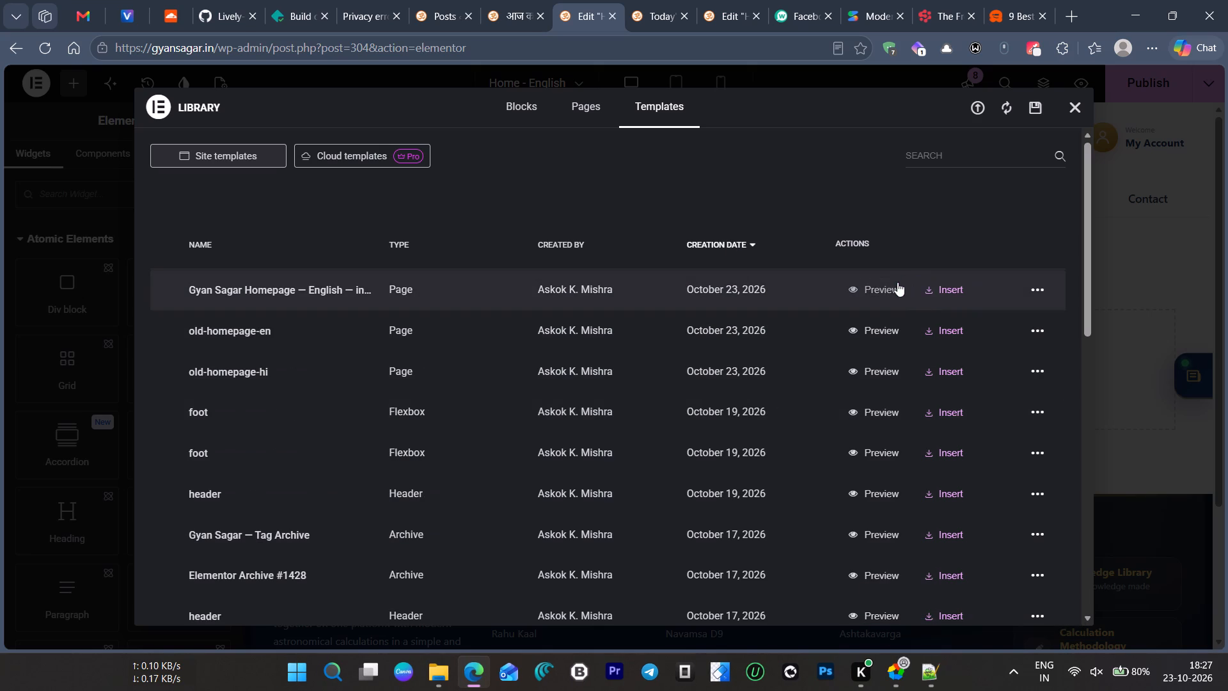
left_click(878, 285)
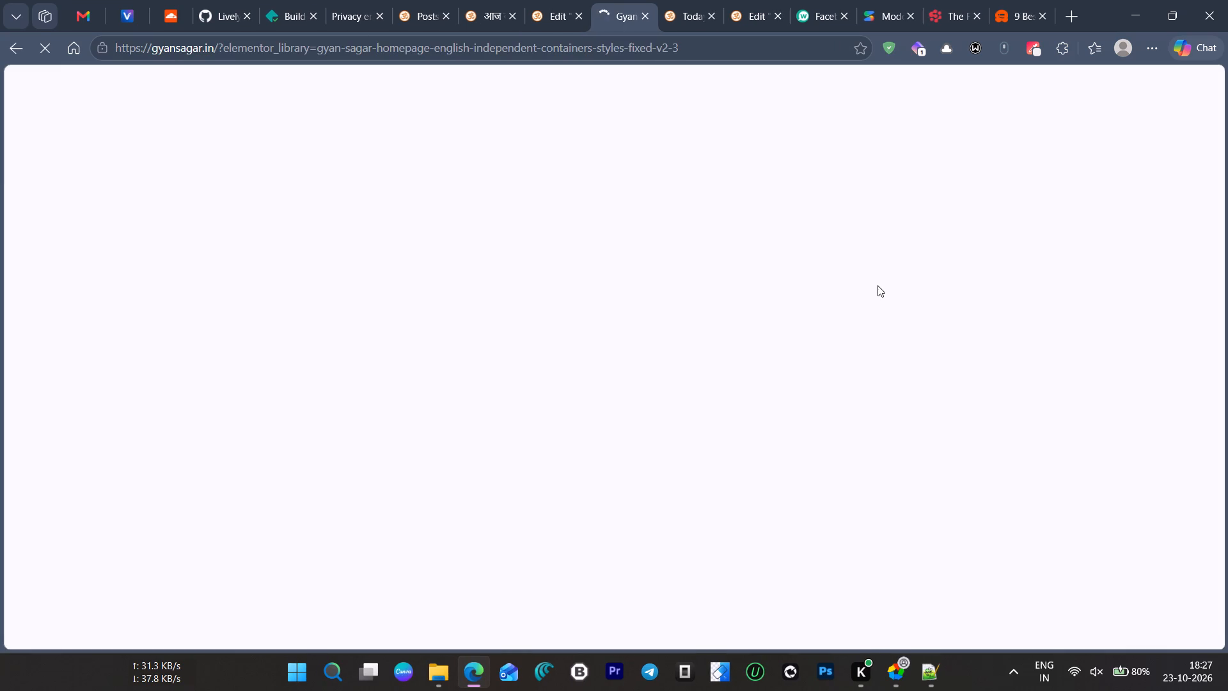
scroll(508, 189, "down", 3)
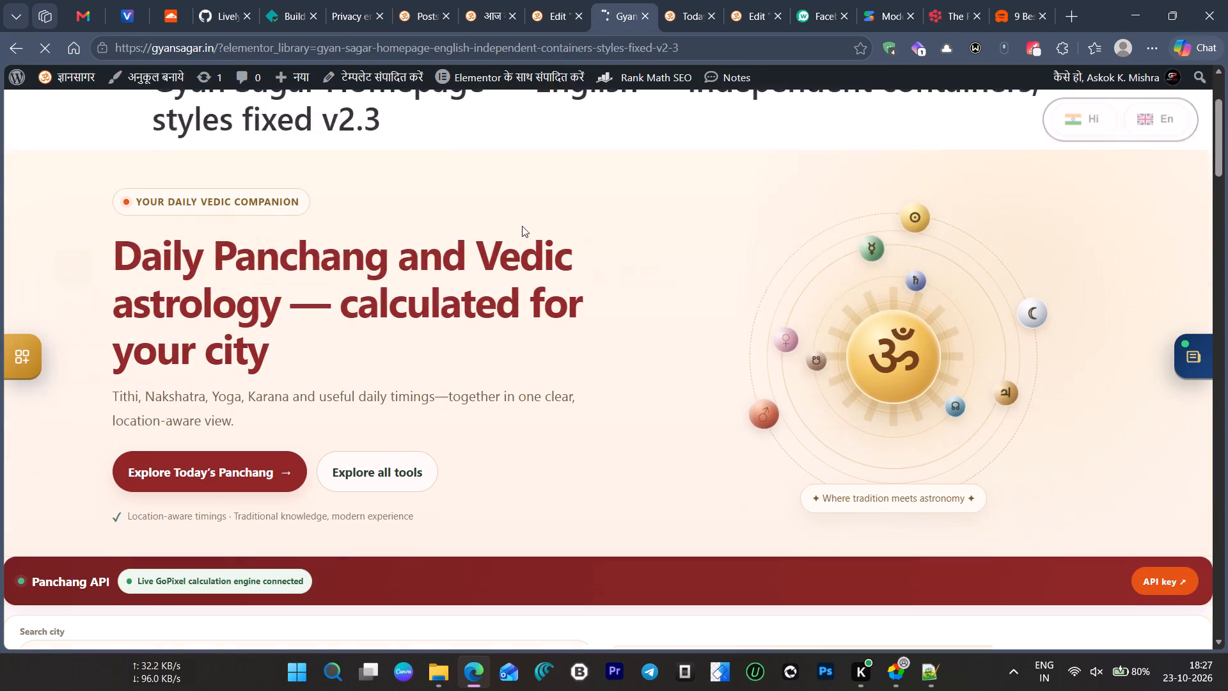
scroll(522, 226, "down", 3)
scroll(629, 472, "down", 13)
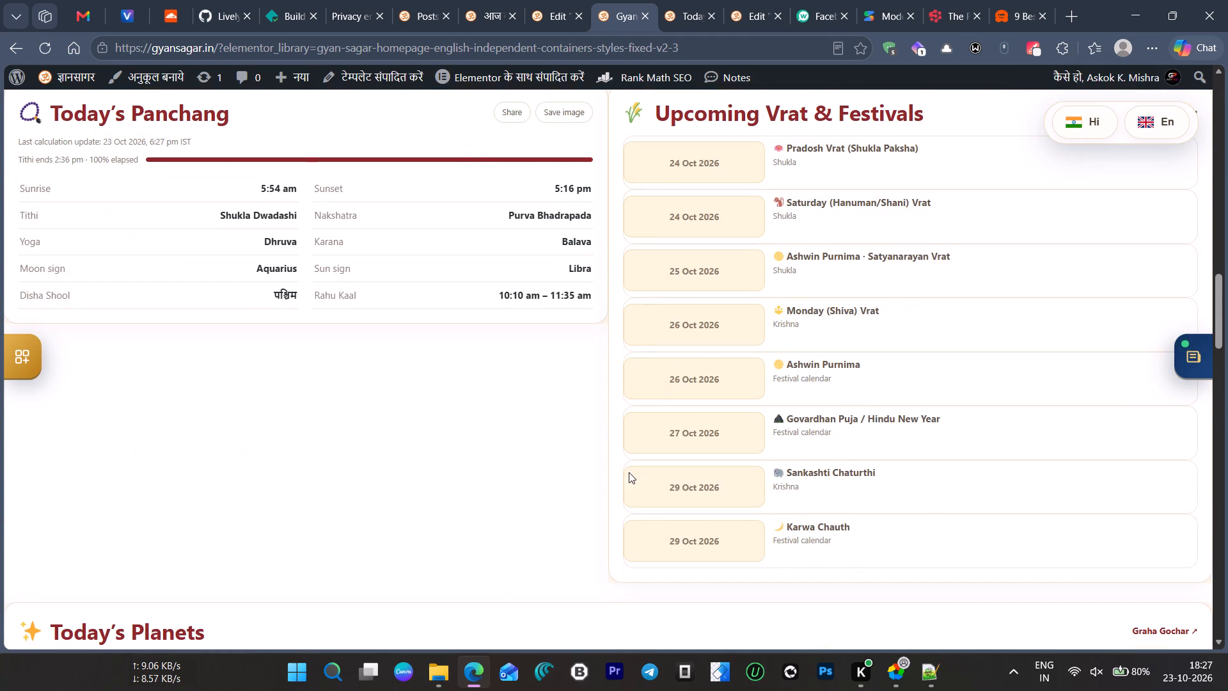
scroll(629, 477, "down", 6)
scroll(639, 536, "down", 4)
scroll(639, 536, "up", 1)
scroll(639, 536, "down", 3)
scroll(639, 536, "up", 1)
scroll(639, 536, "down", 8)
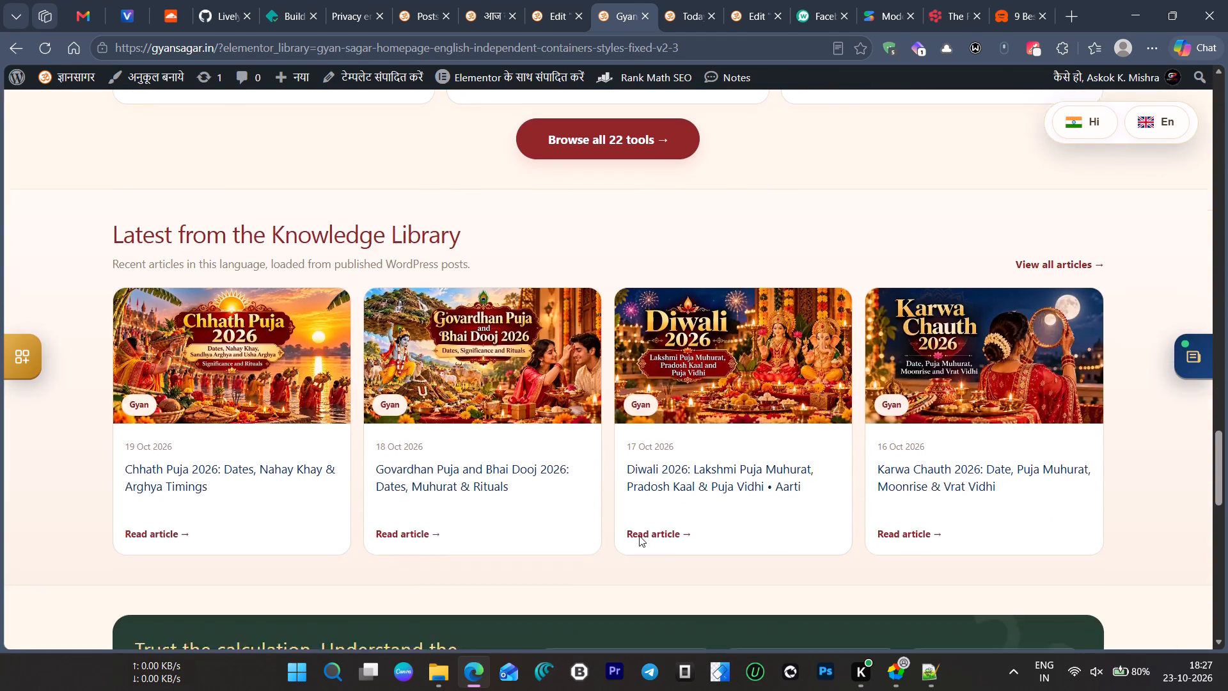
scroll(639, 536, "down", 8)
scroll(639, 536, "up", 2)
scroll(639, 536, "down", 1)
scroll(639, 536, "up", 10)
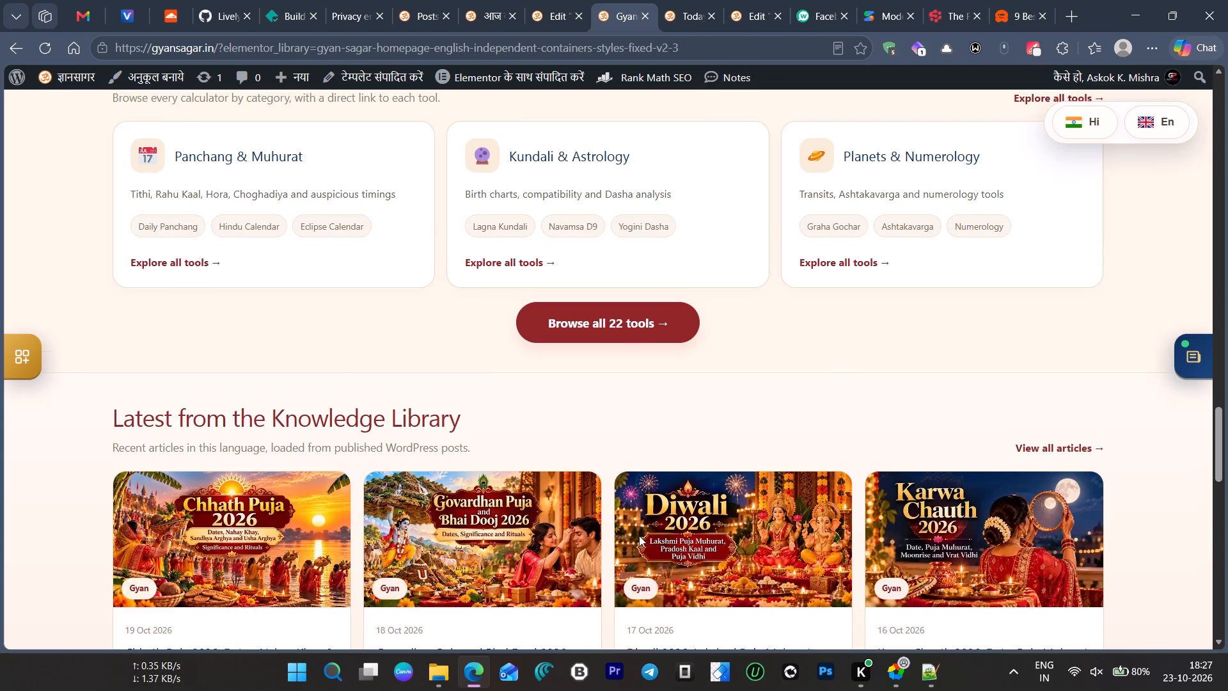
scroll(639, 536, "up", 8)
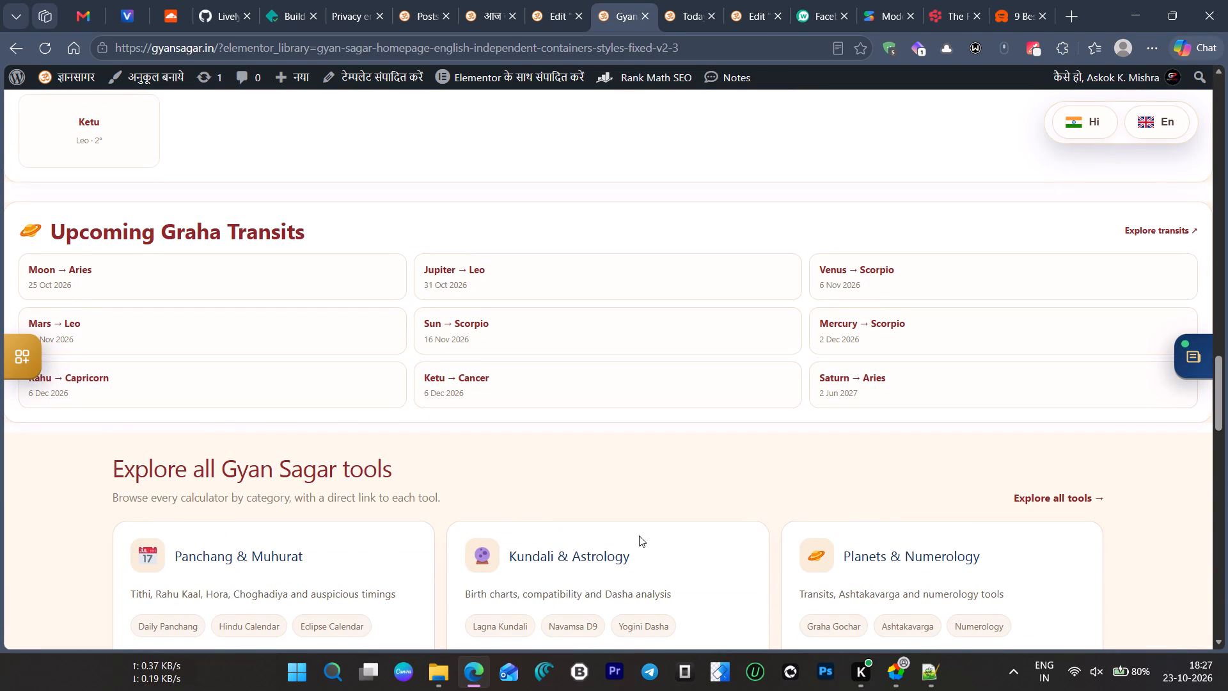
scroll(639, 536, "up", 15)
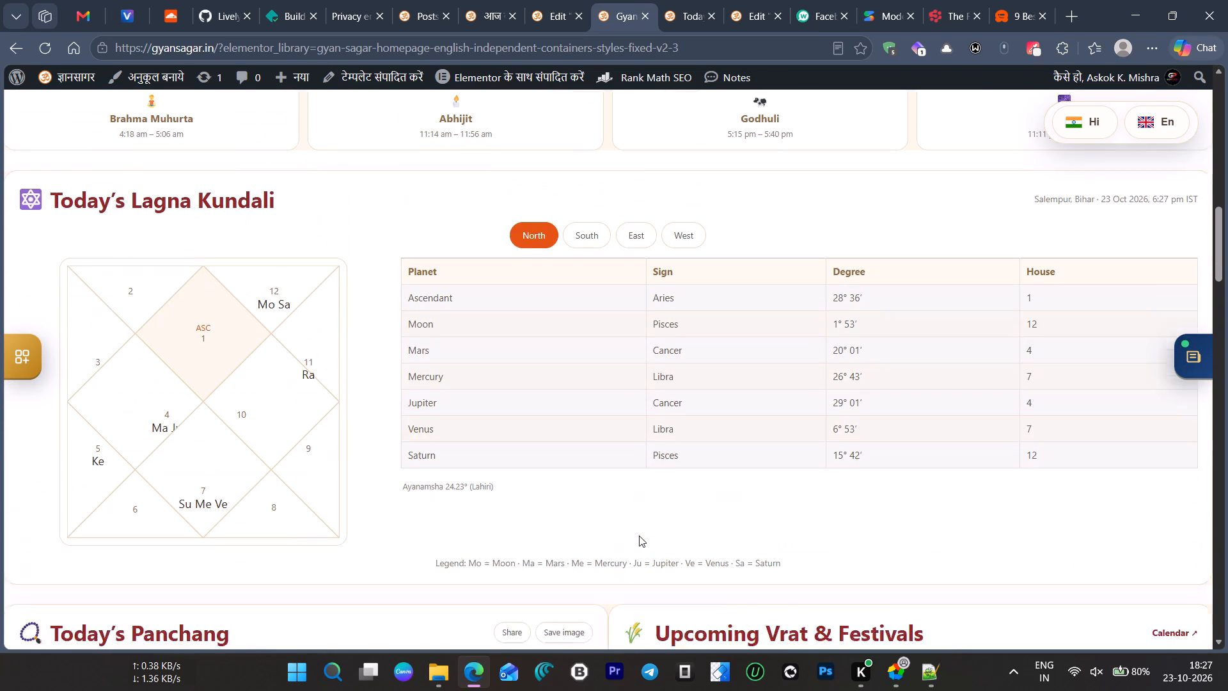
scroll(639, 536, "up", 5)
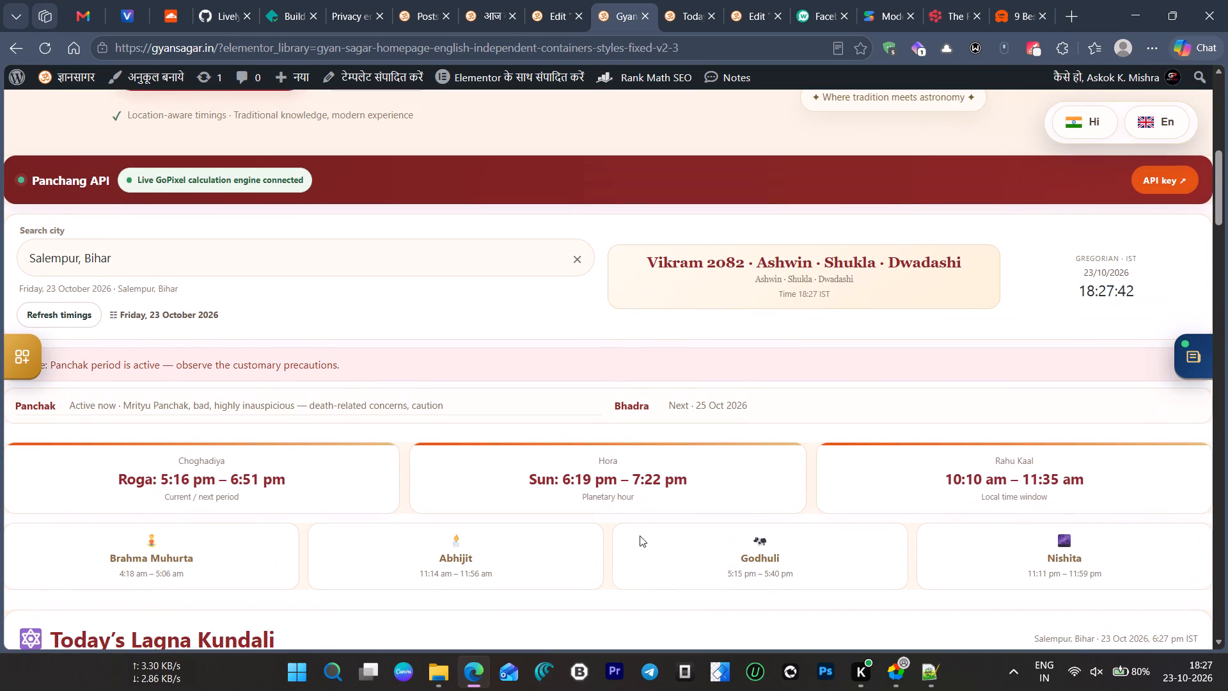
Return to the Elementor editor and insert the imported Gyan Sagar English homepage template into the empty page.
left_click(526, 4)
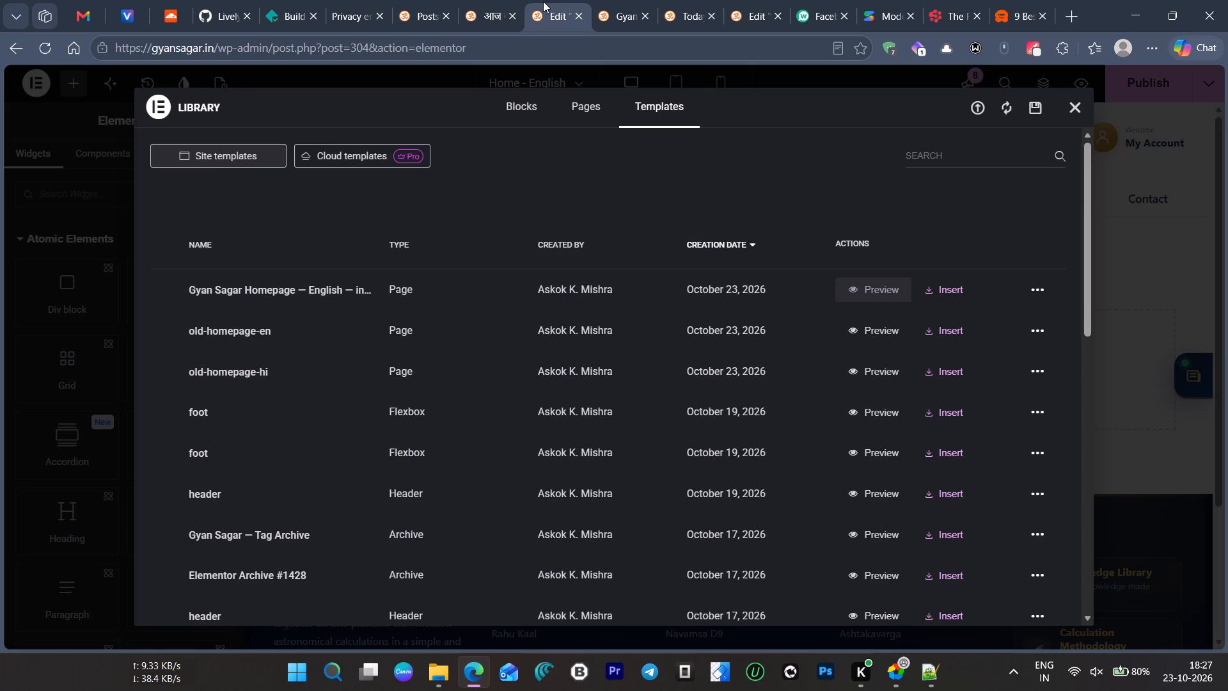
left_click(544, 1)
left_click(934, 286)
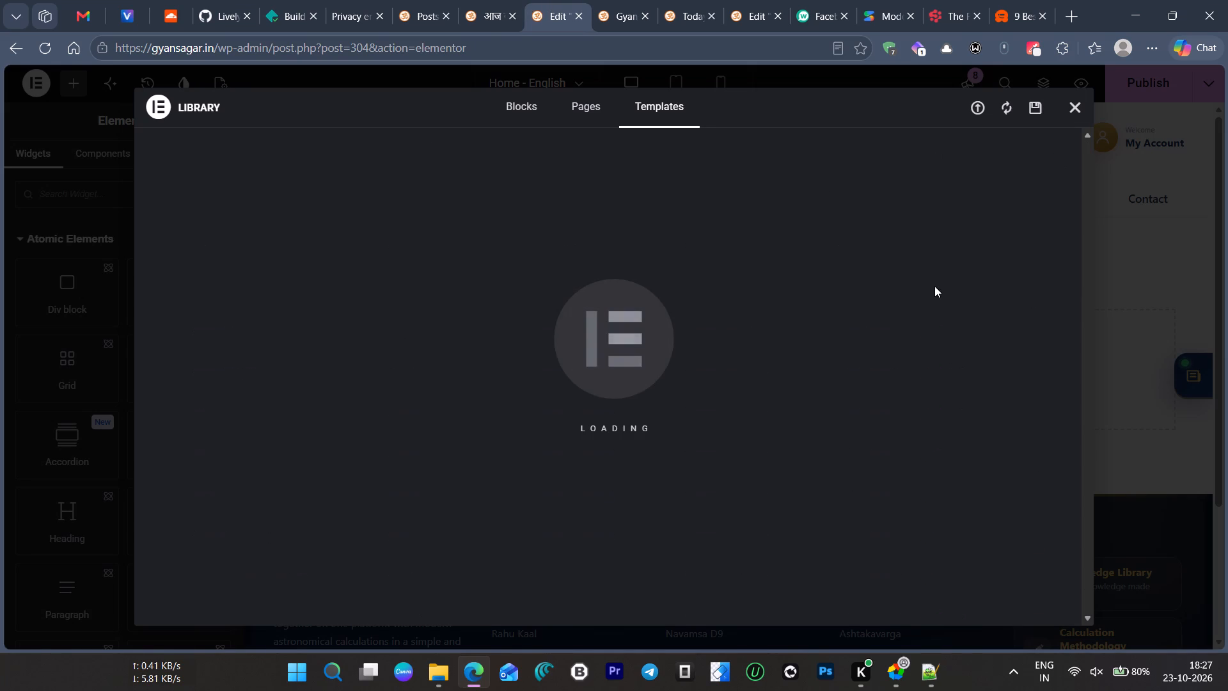
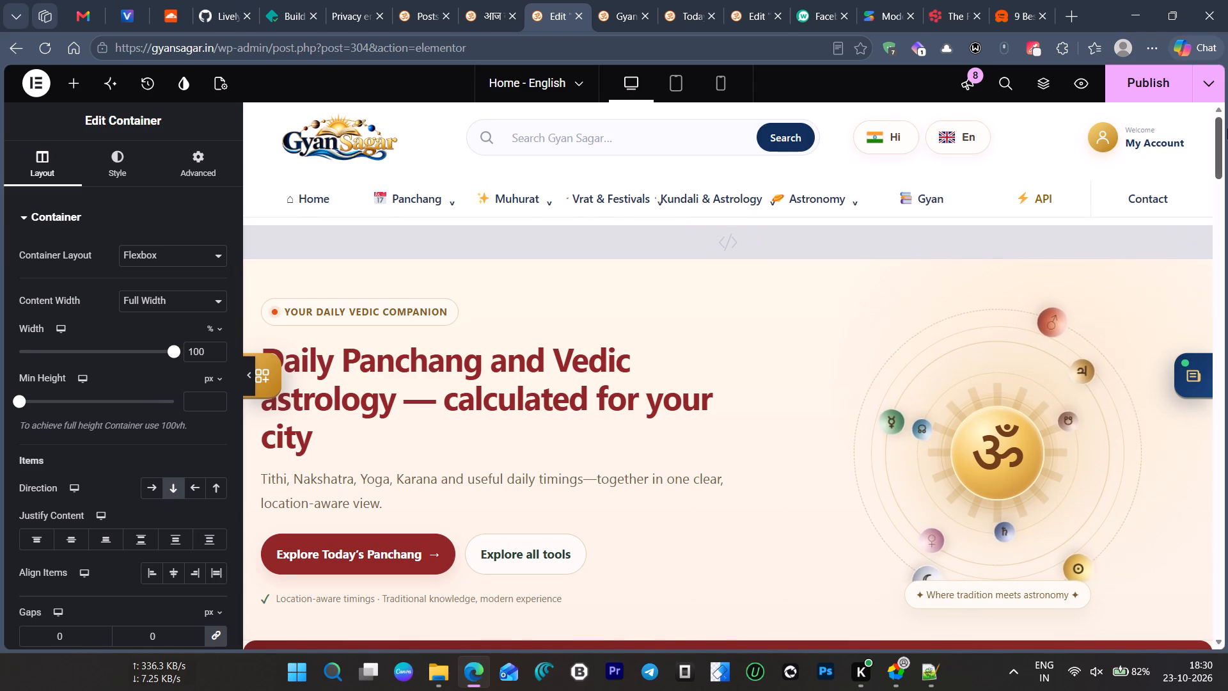
Set the content width of the Search city and Hindu calendar container to Boxed.
scroll(735, 384, "down", 2)
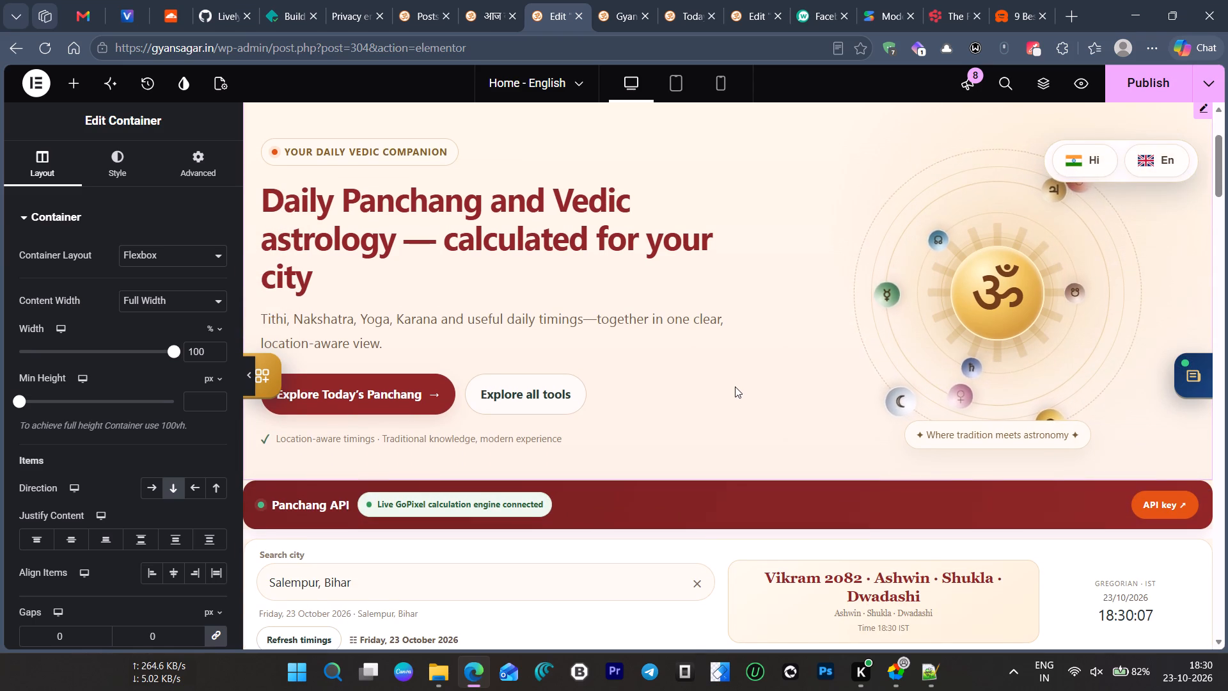
scroll(729, 392, "down", 2)
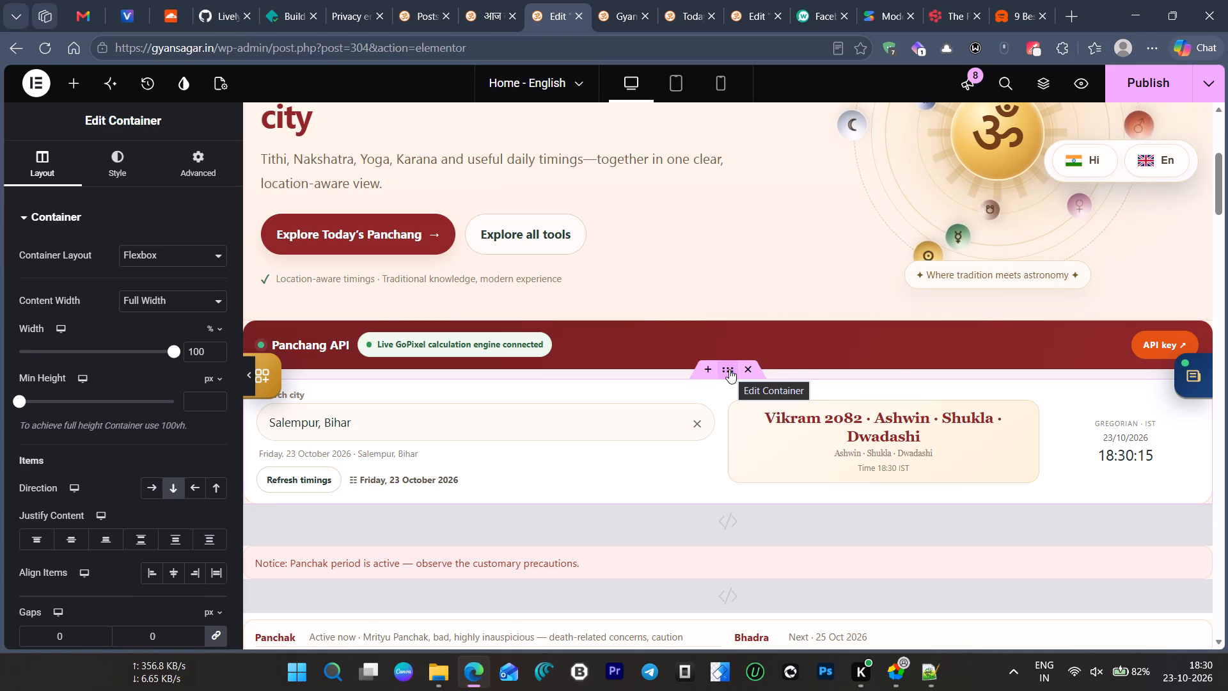
left_click(729, 369)
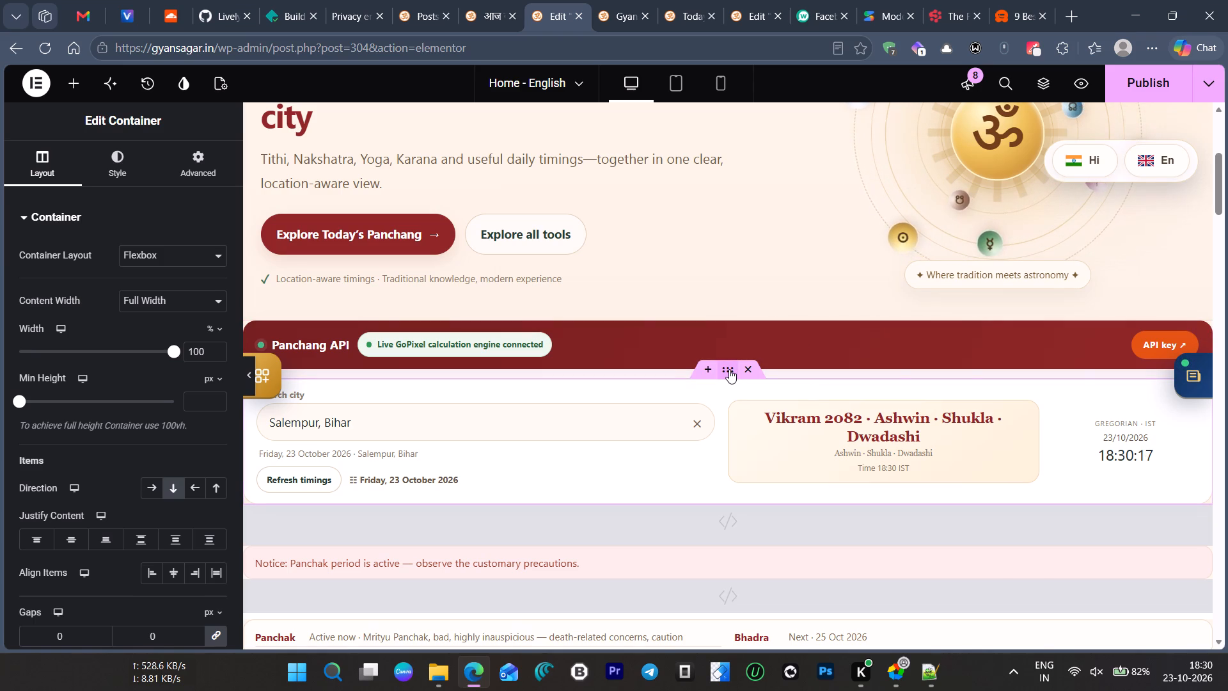
left_click(182, 294)
left_click(168, 321)
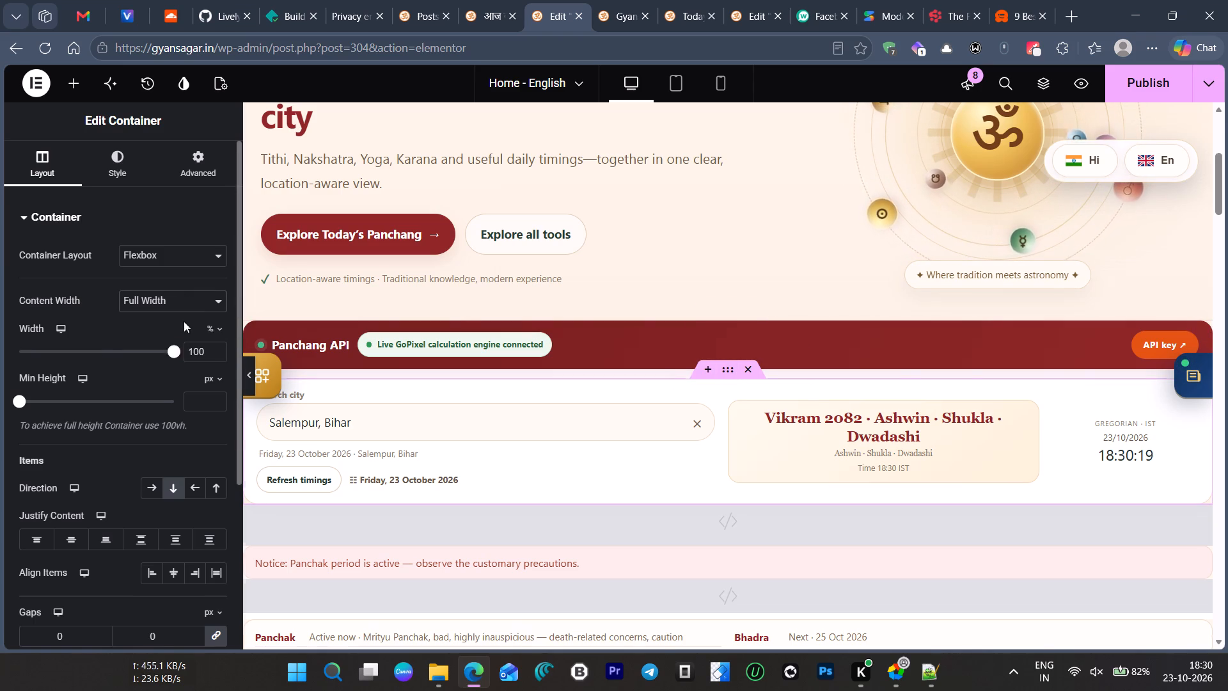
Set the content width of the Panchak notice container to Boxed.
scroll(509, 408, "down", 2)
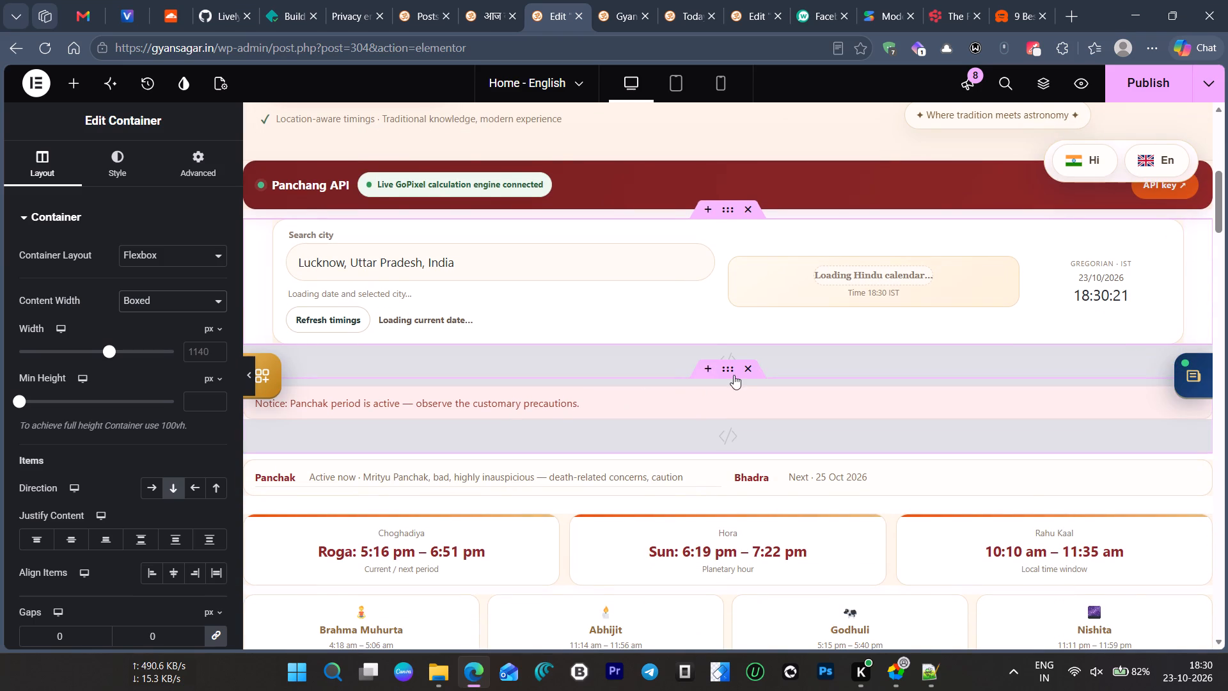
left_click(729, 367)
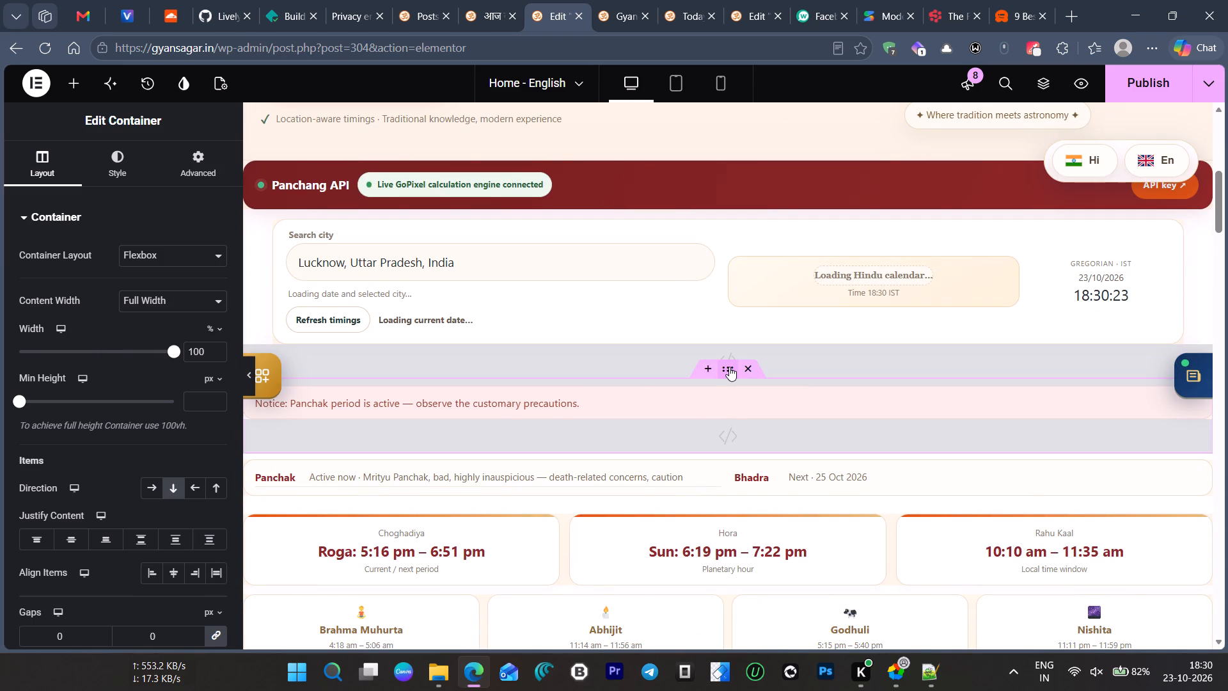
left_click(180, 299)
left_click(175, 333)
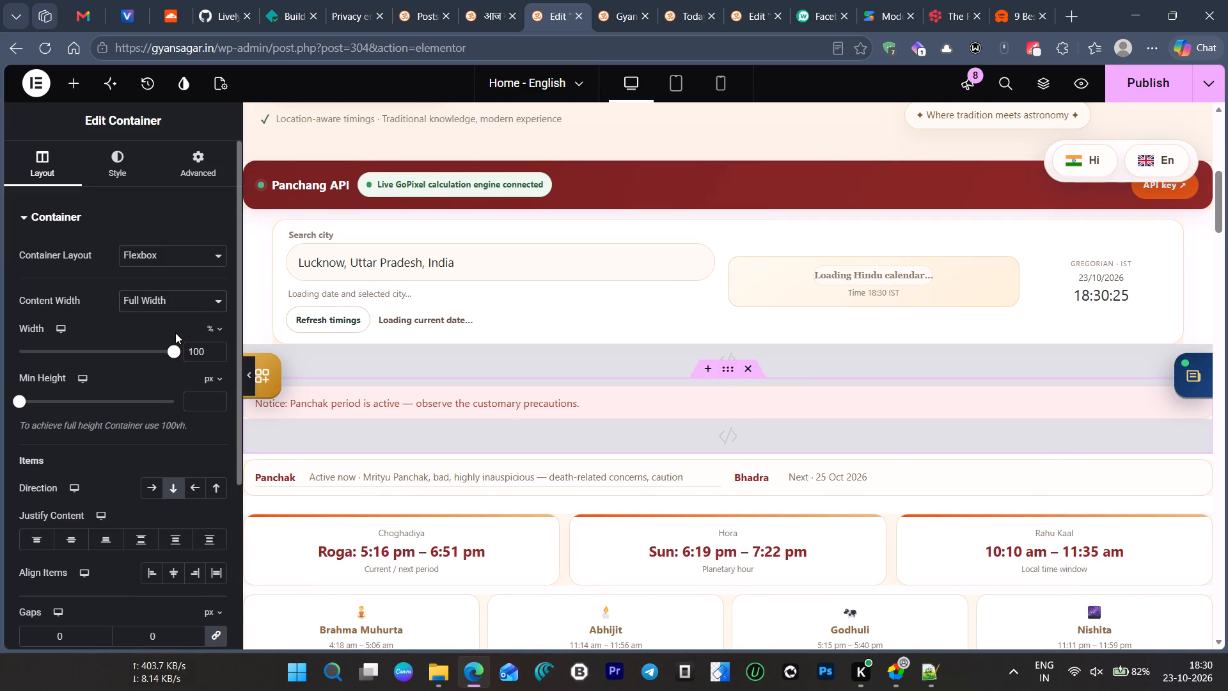
Set the content width of the Panchak and Bhadra information container to Boxed.
scroll(641, 461, "down", 1)
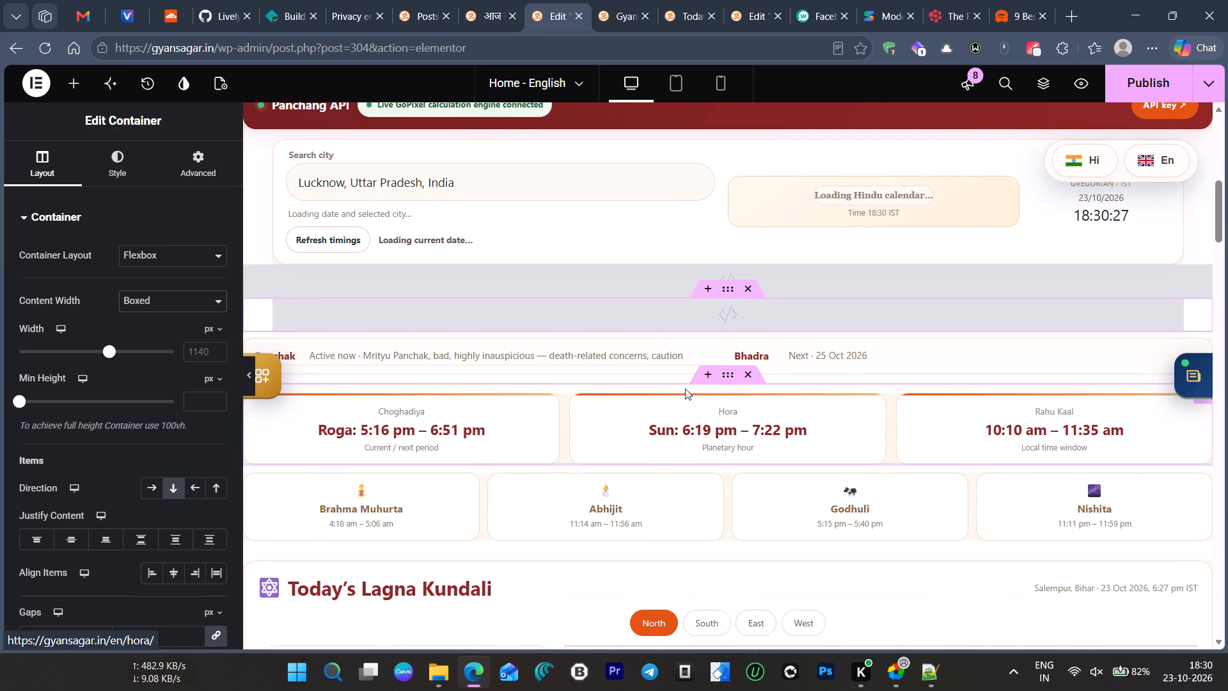
left_click(728, 326)
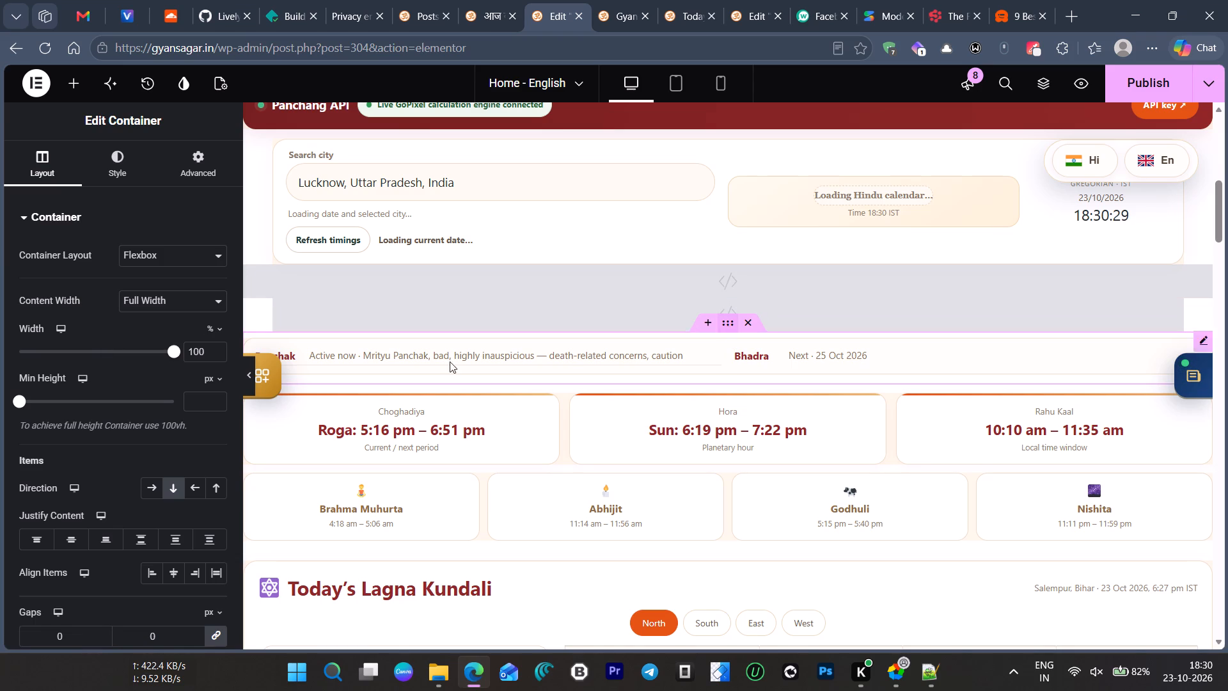
left_click(134, 289)
left_click(134, 295)
left_click(143, 331)
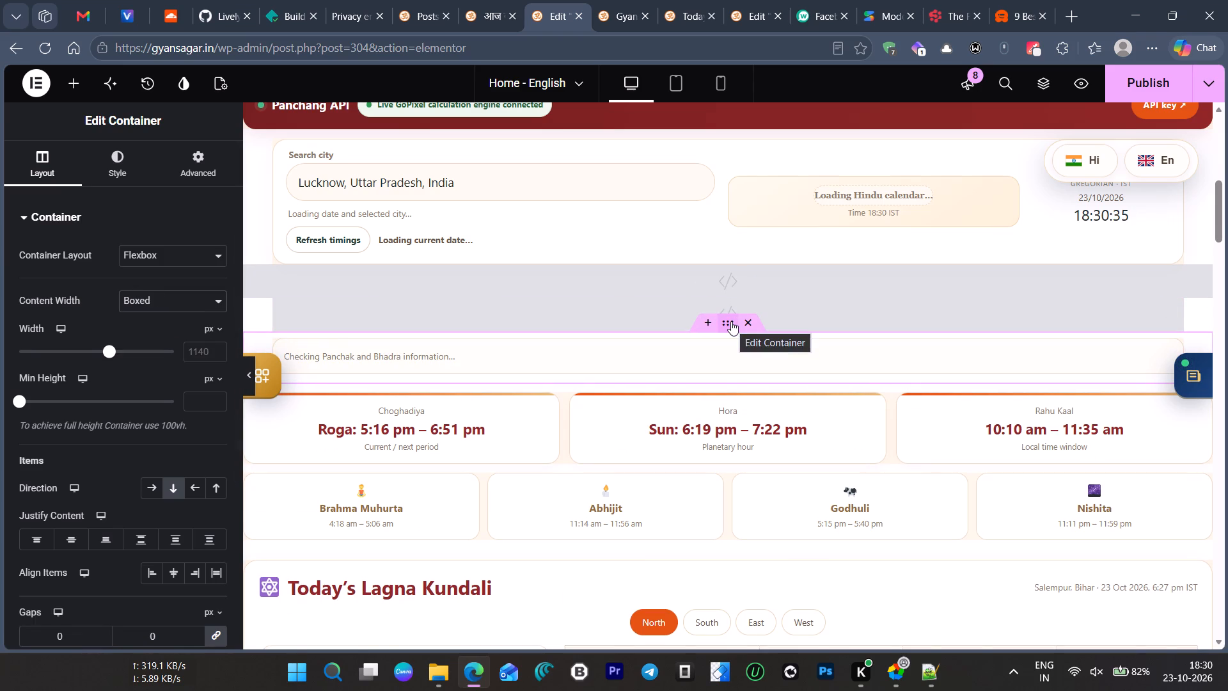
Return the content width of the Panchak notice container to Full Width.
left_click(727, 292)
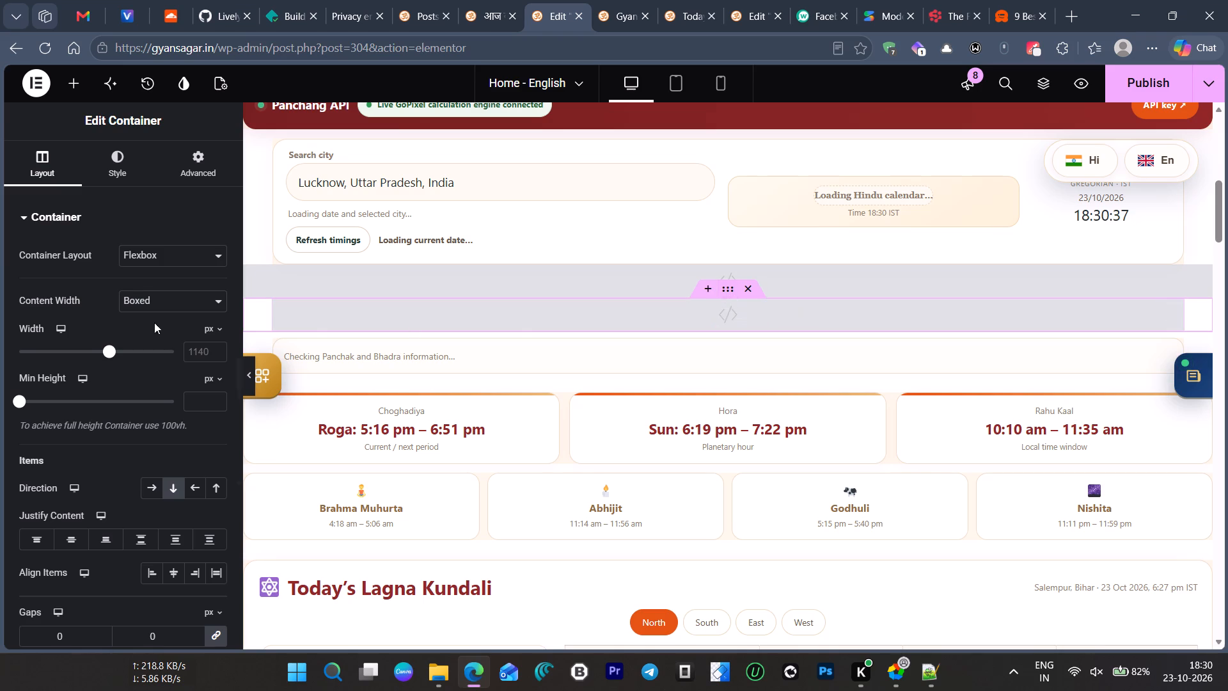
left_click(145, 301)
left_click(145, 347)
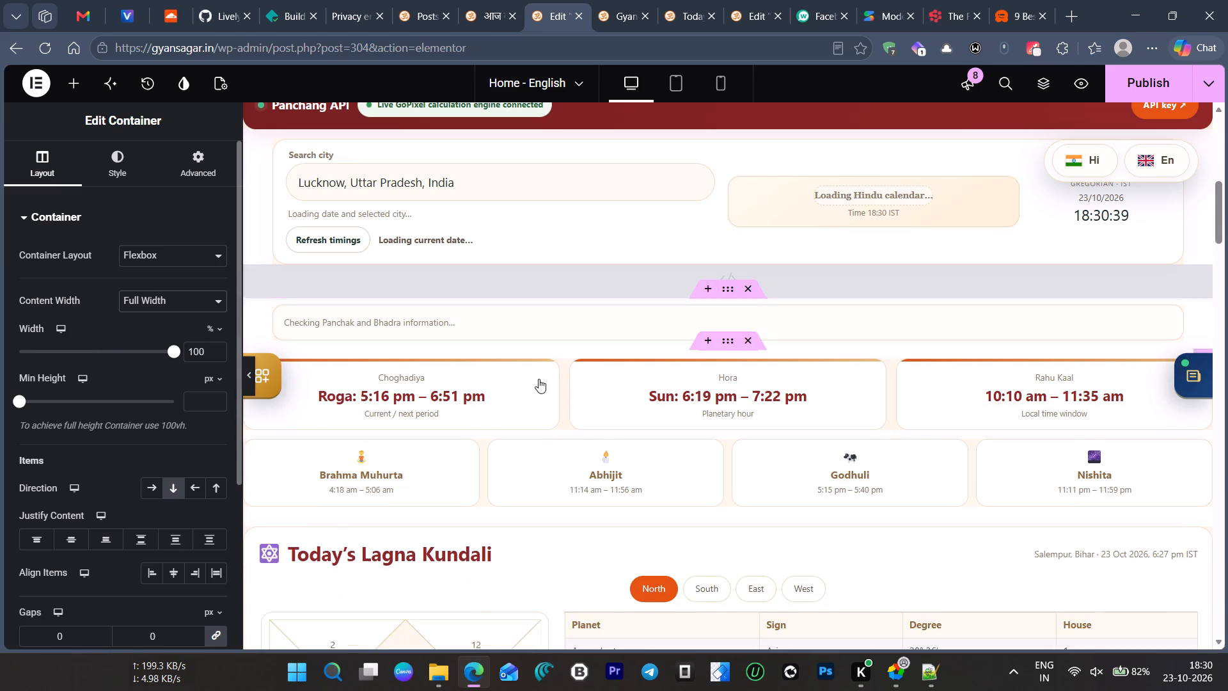
Set the content width of the Choghadiya, Hora and Rahu Kaal container and the Brahma Muhurta to Nishita container below it to Boxed.
scroll(652, 383, "down", 1)
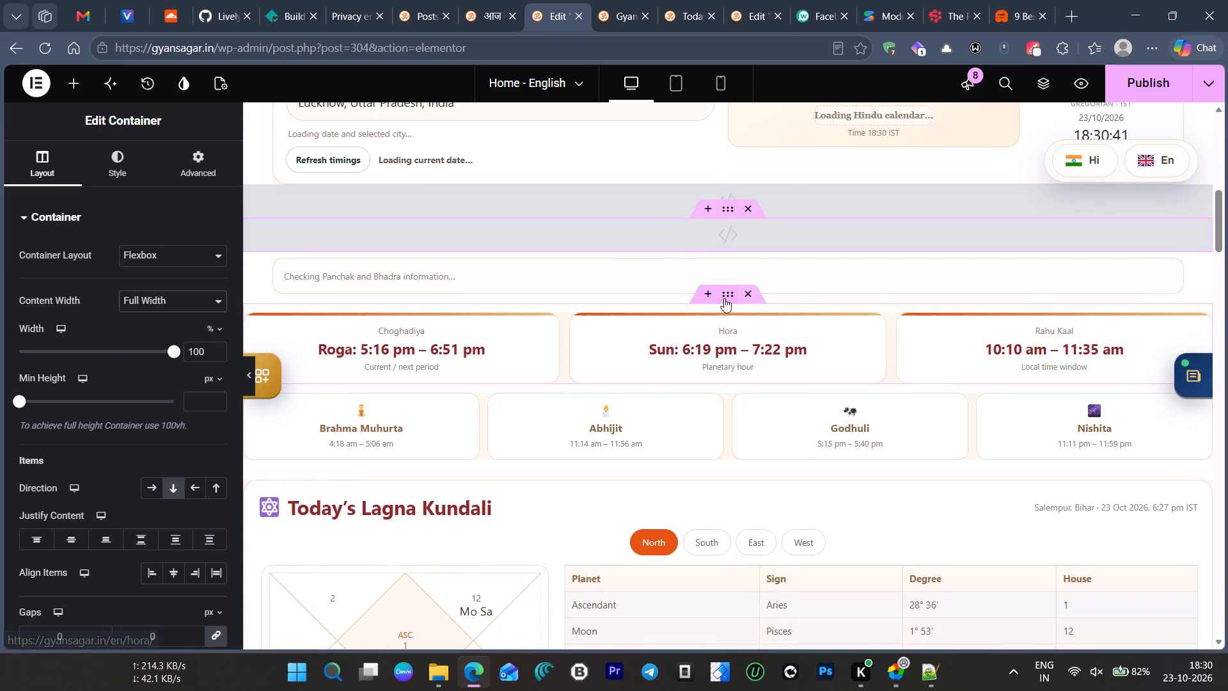
left_click(728, 292)
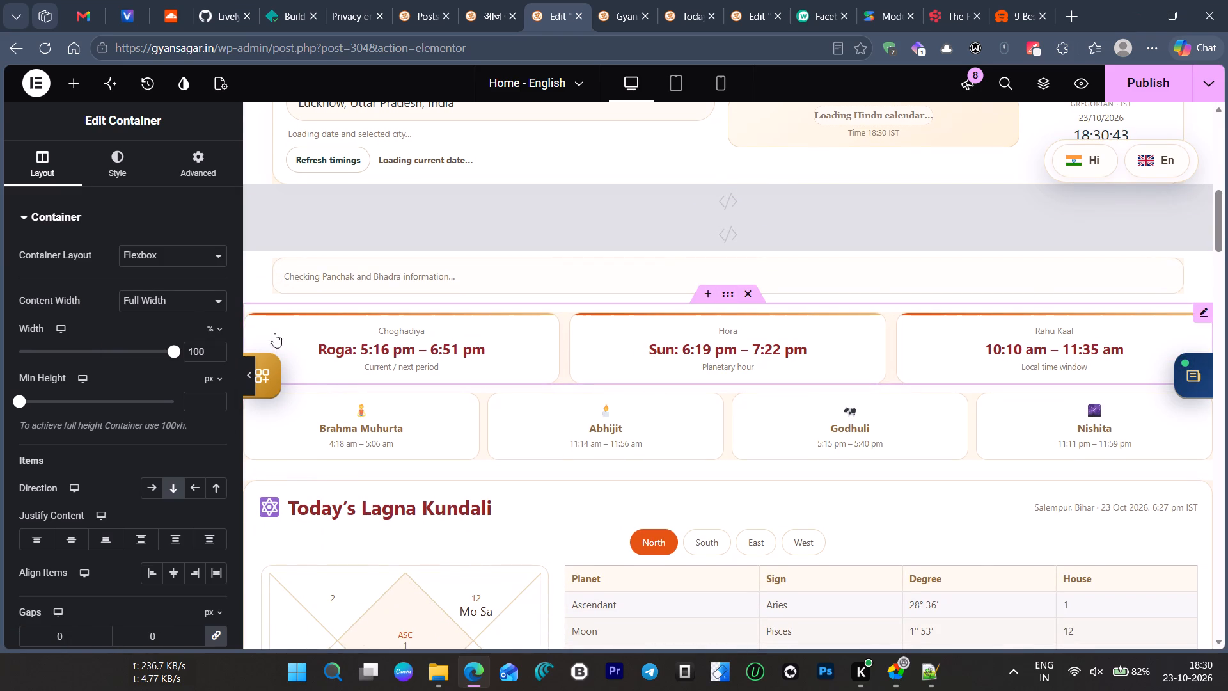
left_click(178, 302)
left_click(175, 321)
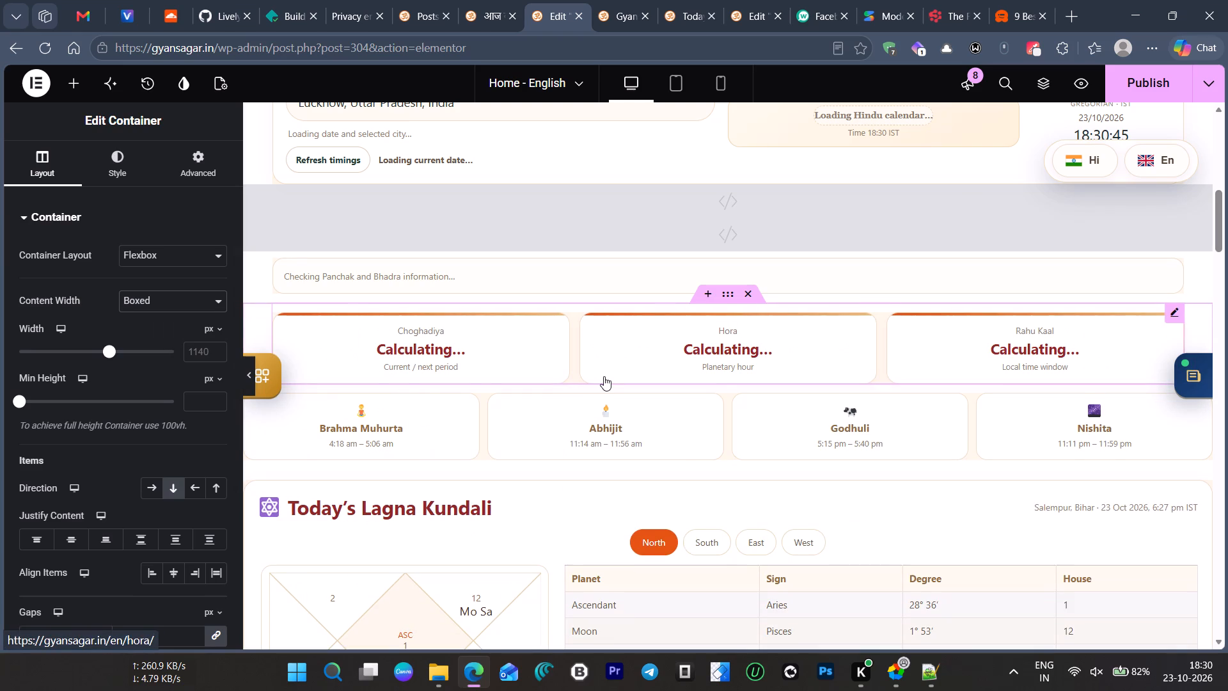
scroll(604, 376, "down", 1)
left_click(727, 298)
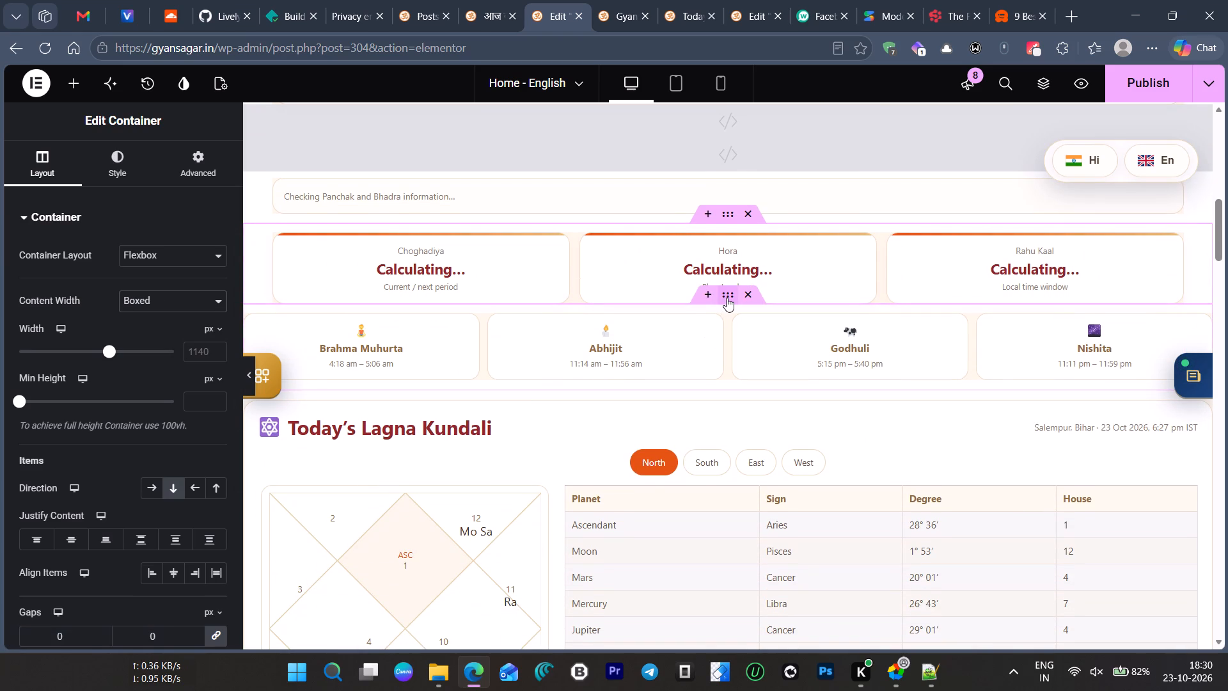
left_click(171, 301)
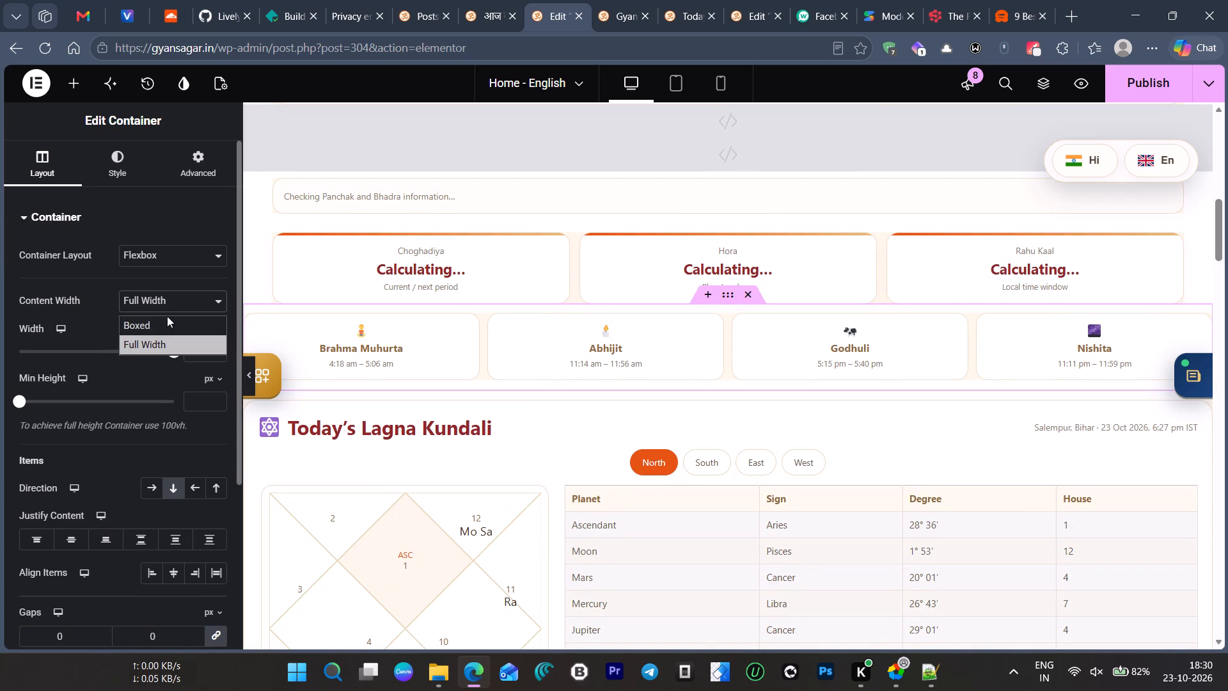
left_click(166, 319)
Set the content width to Boxed for the Today's Lagna Kundali container and the Today's Panchang and Upcoming Vrat & Festivals container.
scroll(744, 435, "down", 2)
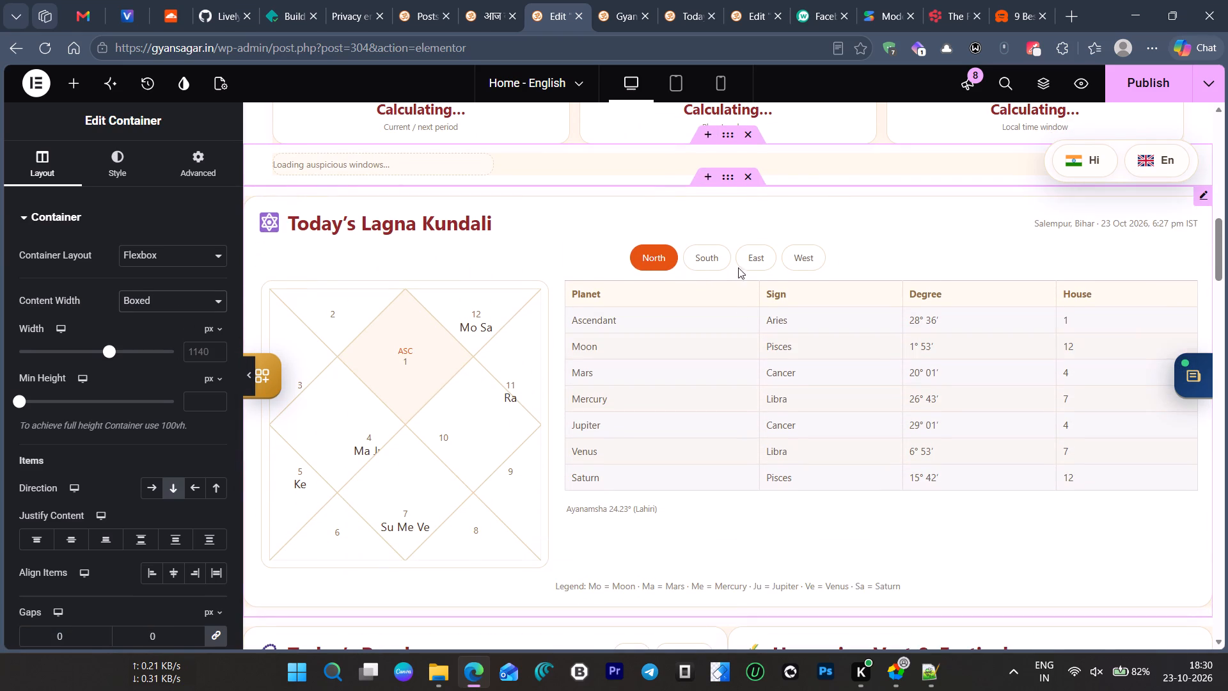
left_click(727, 179)
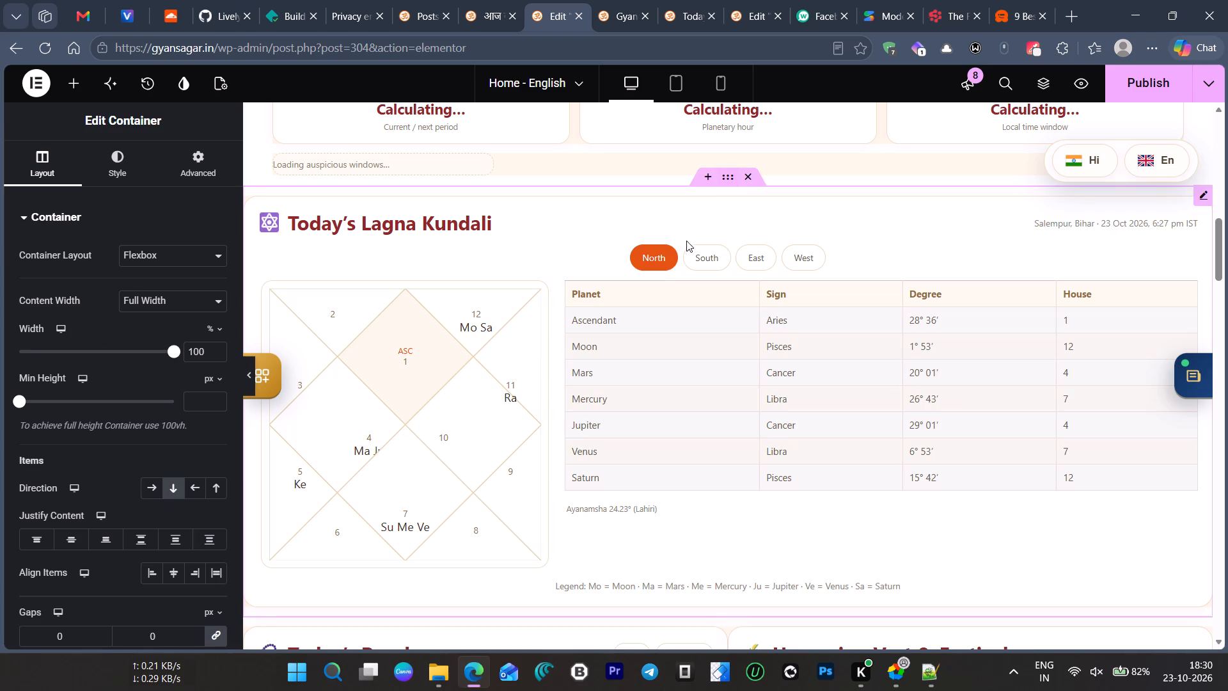
left_click(159, 298)
left_click(157, 318)
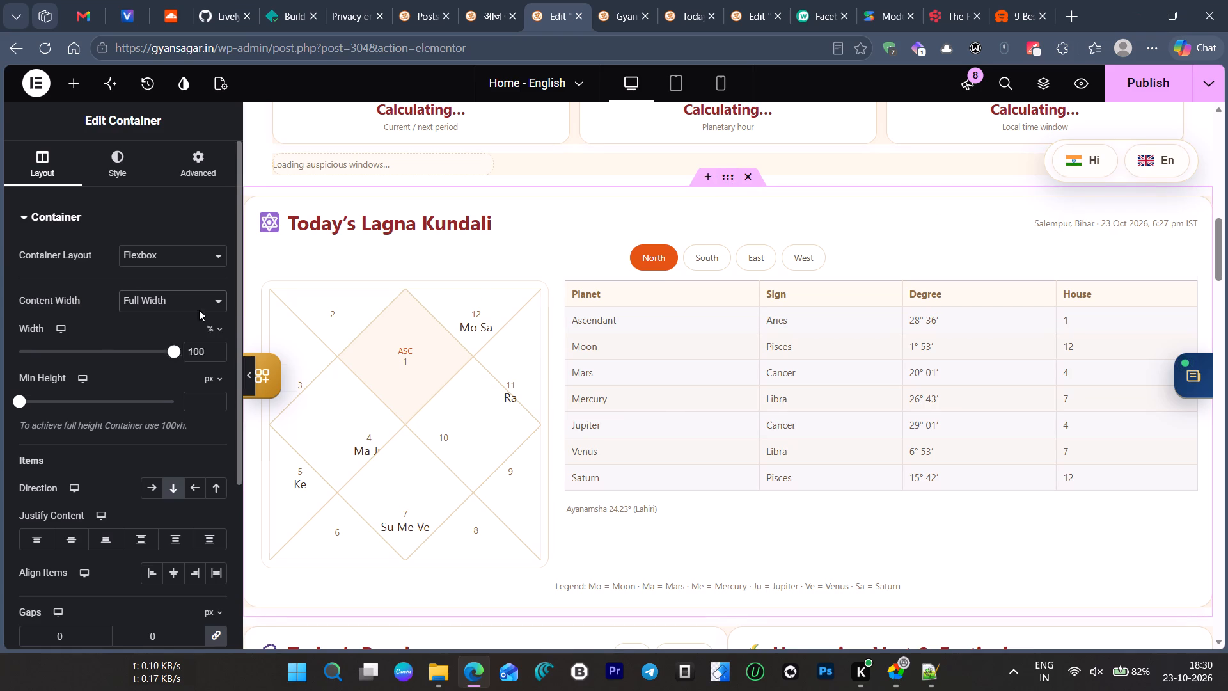
scroll(689, 342, "down", 2)
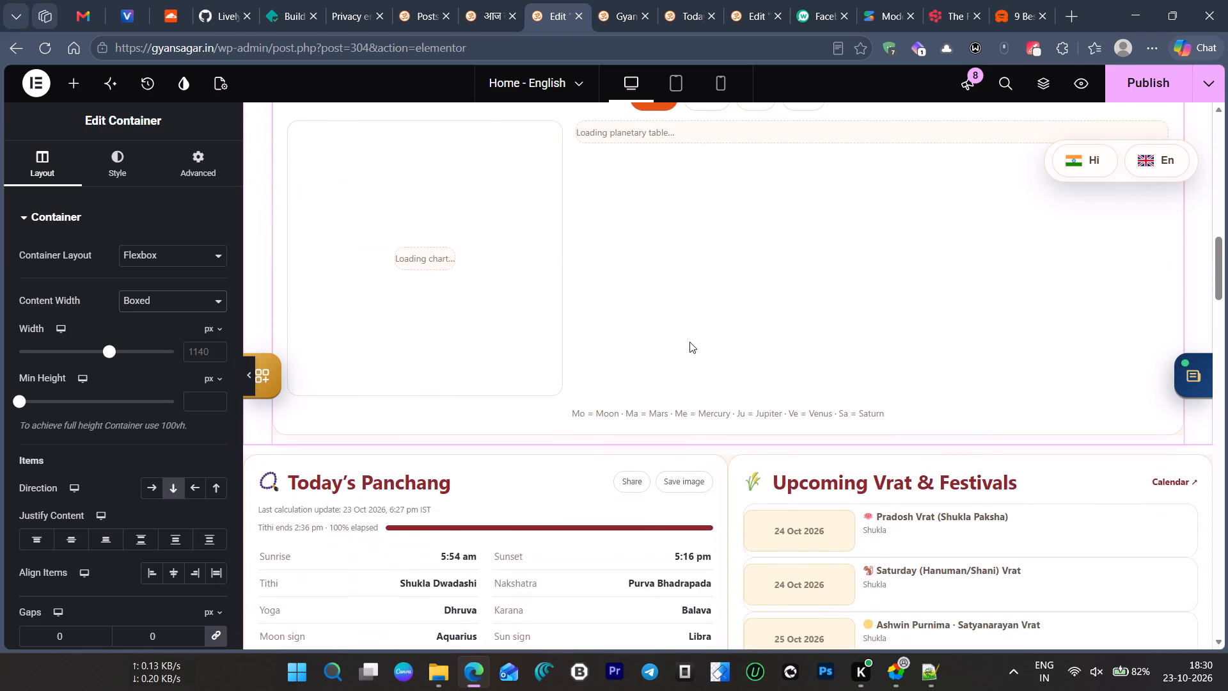
scroll(689, 342, "down", 3)
left_click(727, 194)
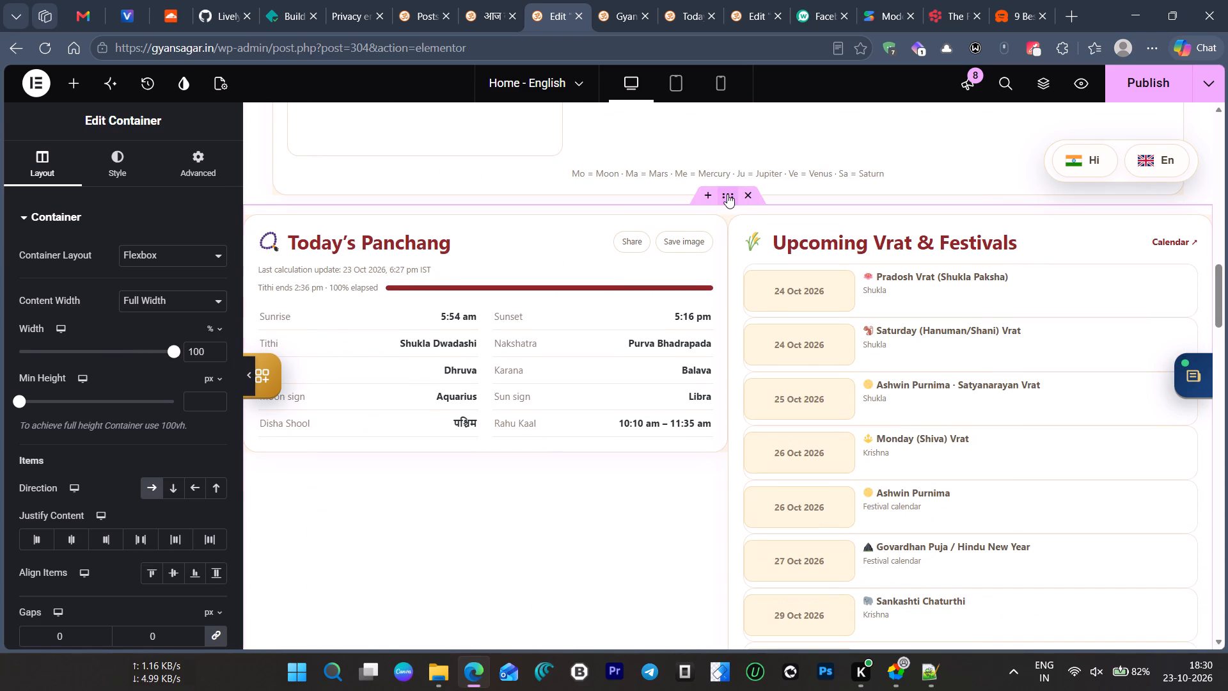
left_click(143, 299)
left_click(142, 323)
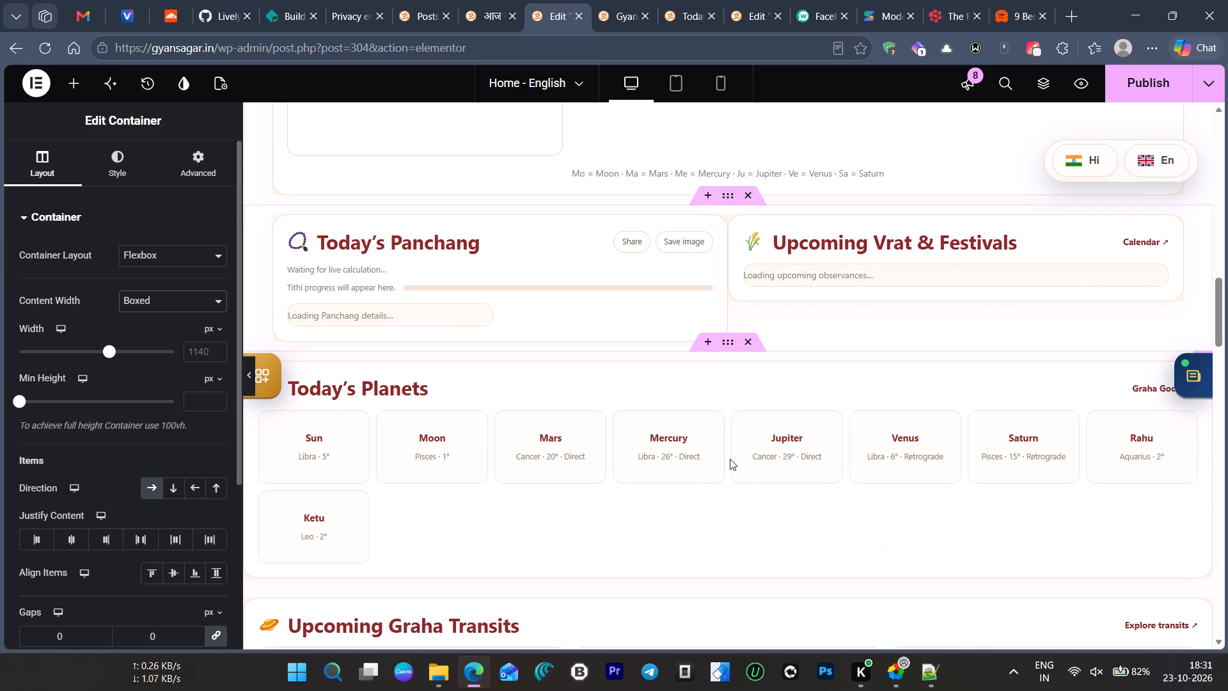
Set the content width of the Today's Planets and Upcoming Graha Transits containers to Boxed.
scroll(612, 456, "down", 2)
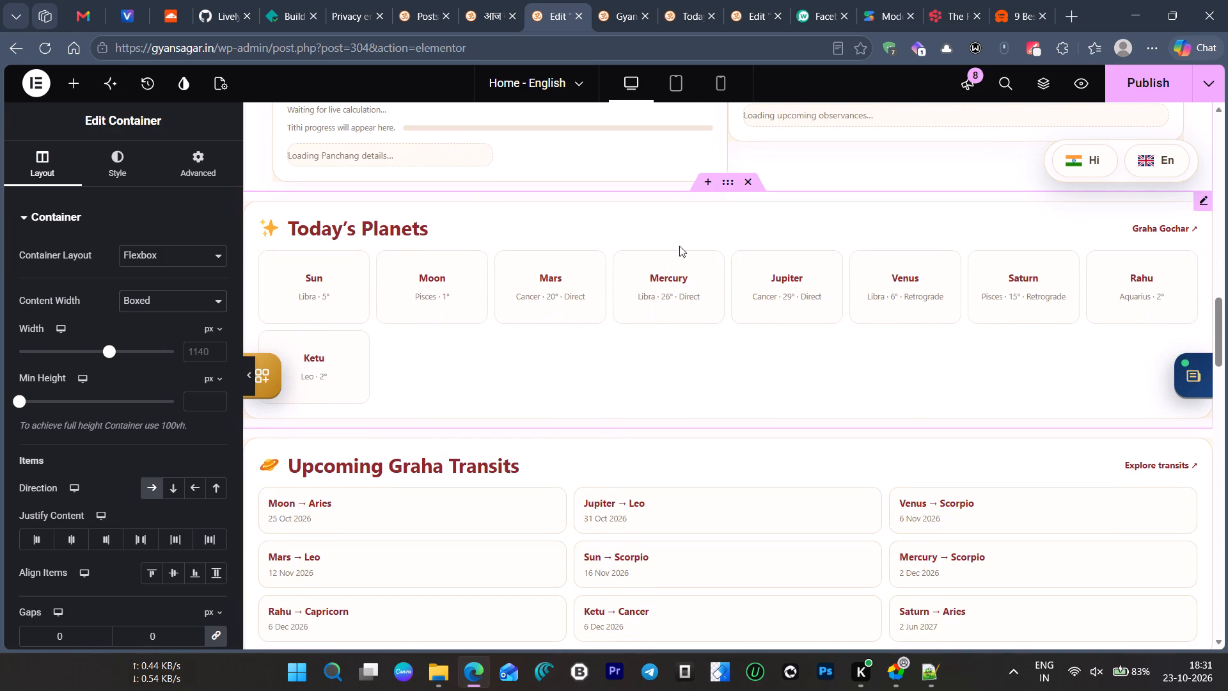
left_click(727, 183)
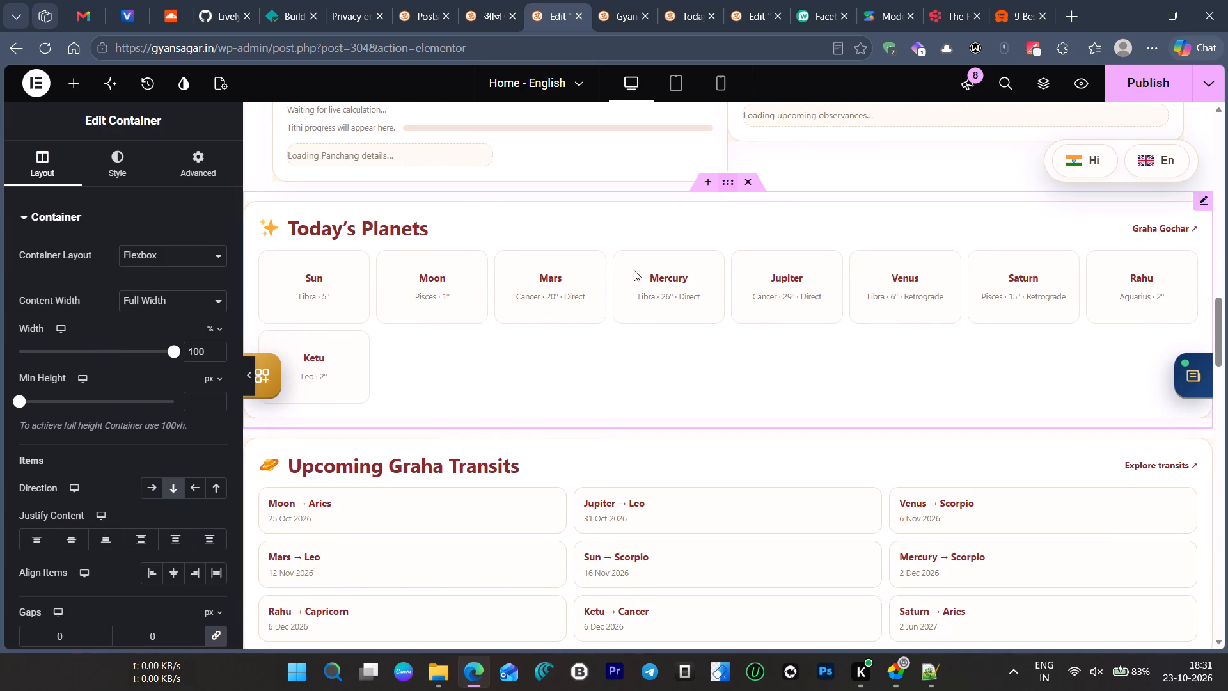
left_click(167, 303)
left_click(168, 318)
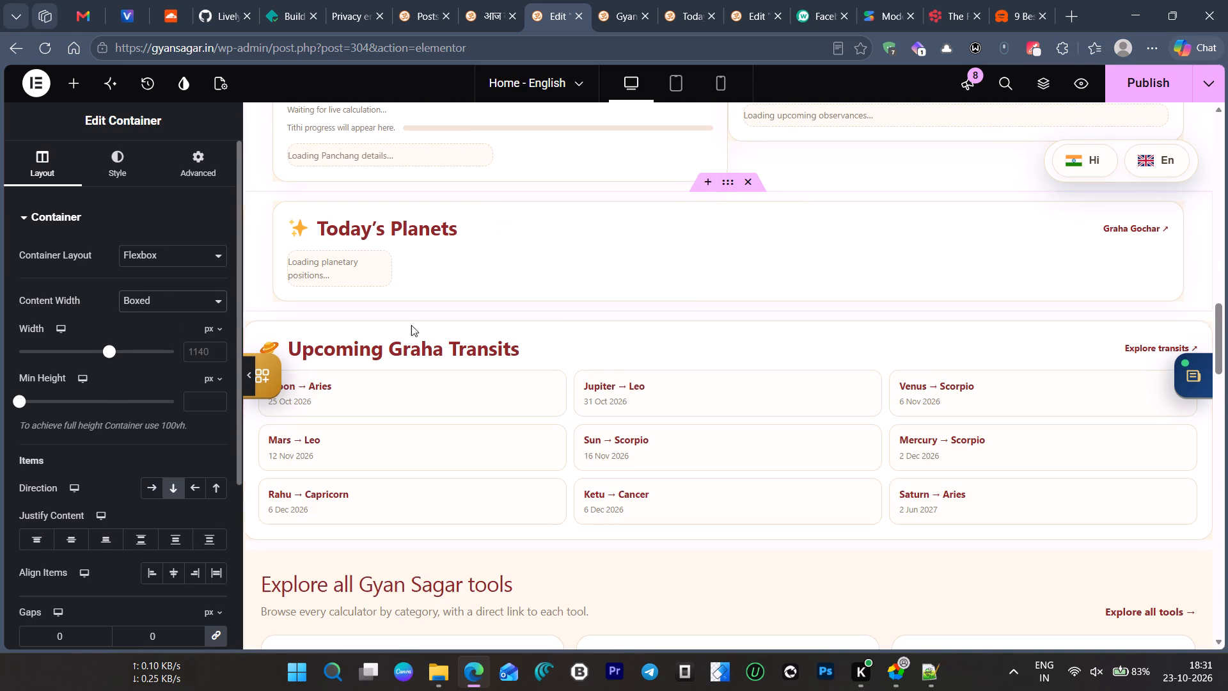
left_click(723, 304)
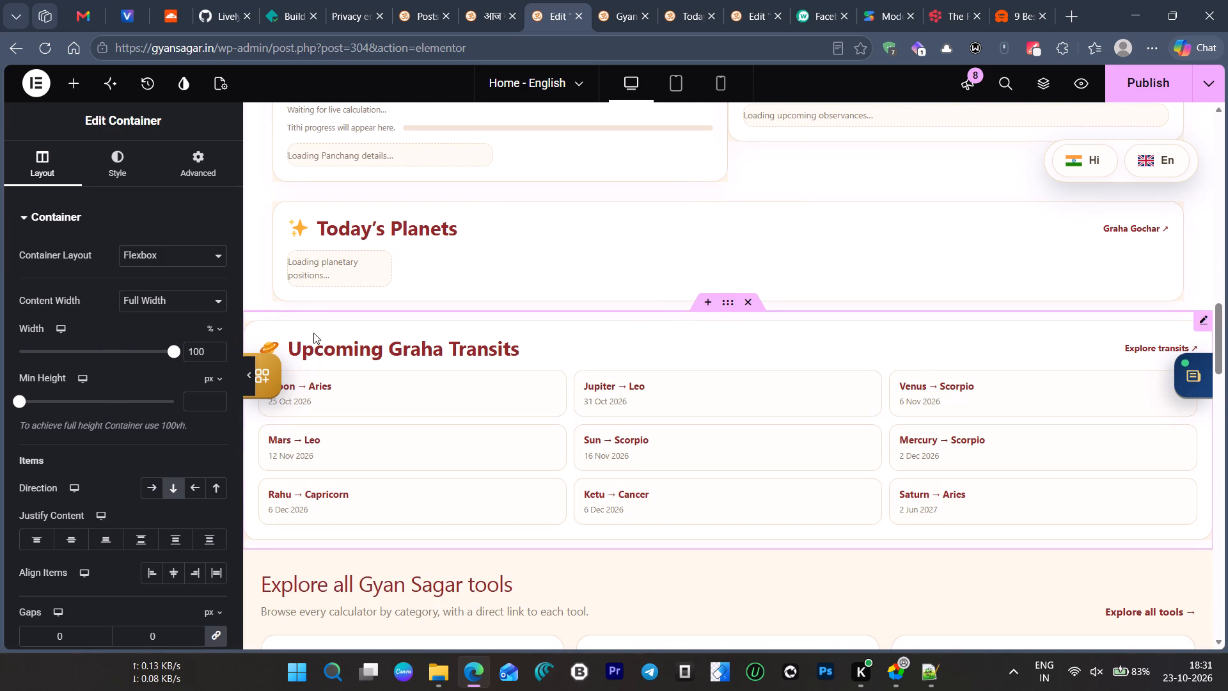
left_click(170, 294)
left_click(170, 318)
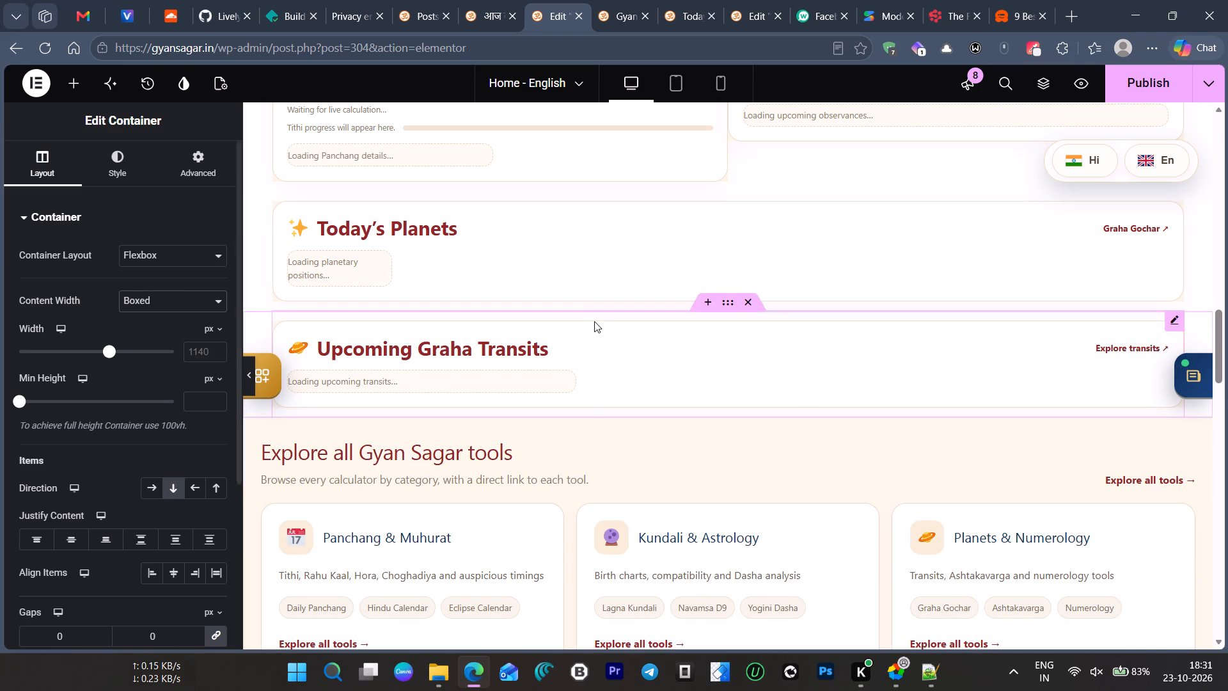
Check the tools and Knowledge Library sections below, and save the homepage as a draft.
scroll(795, 390, "down", 2)
scroll(675, 409, "down", 1)
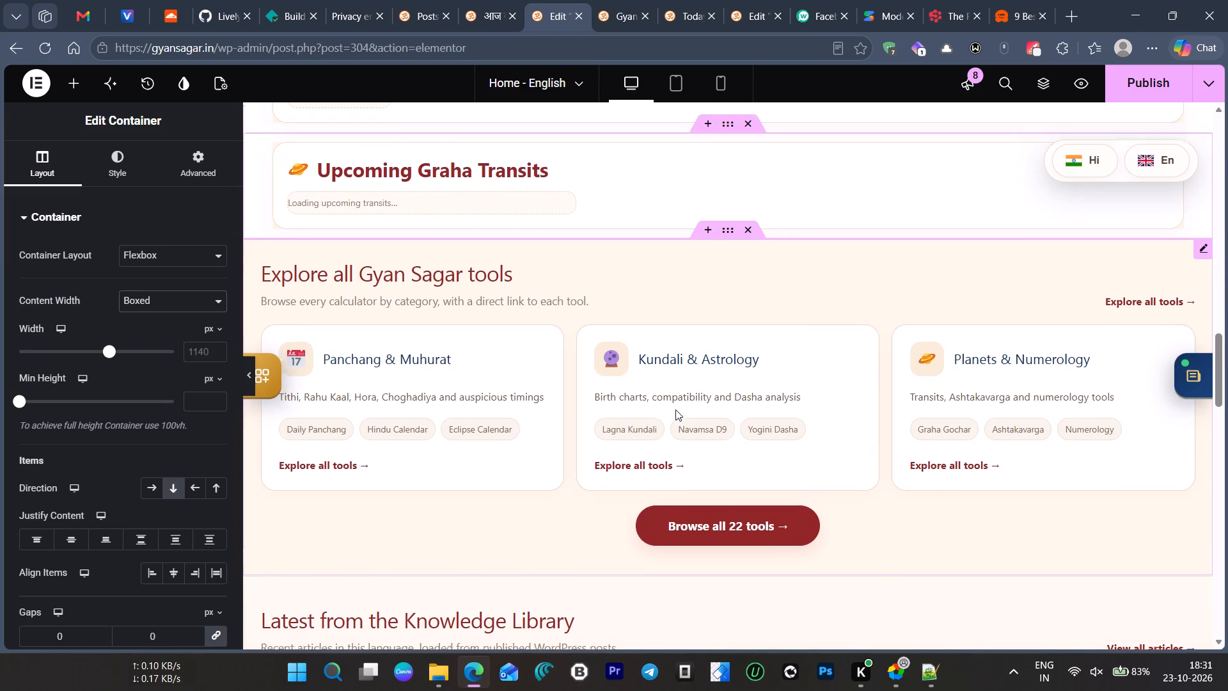
scroll(675, 409, "down", 1)
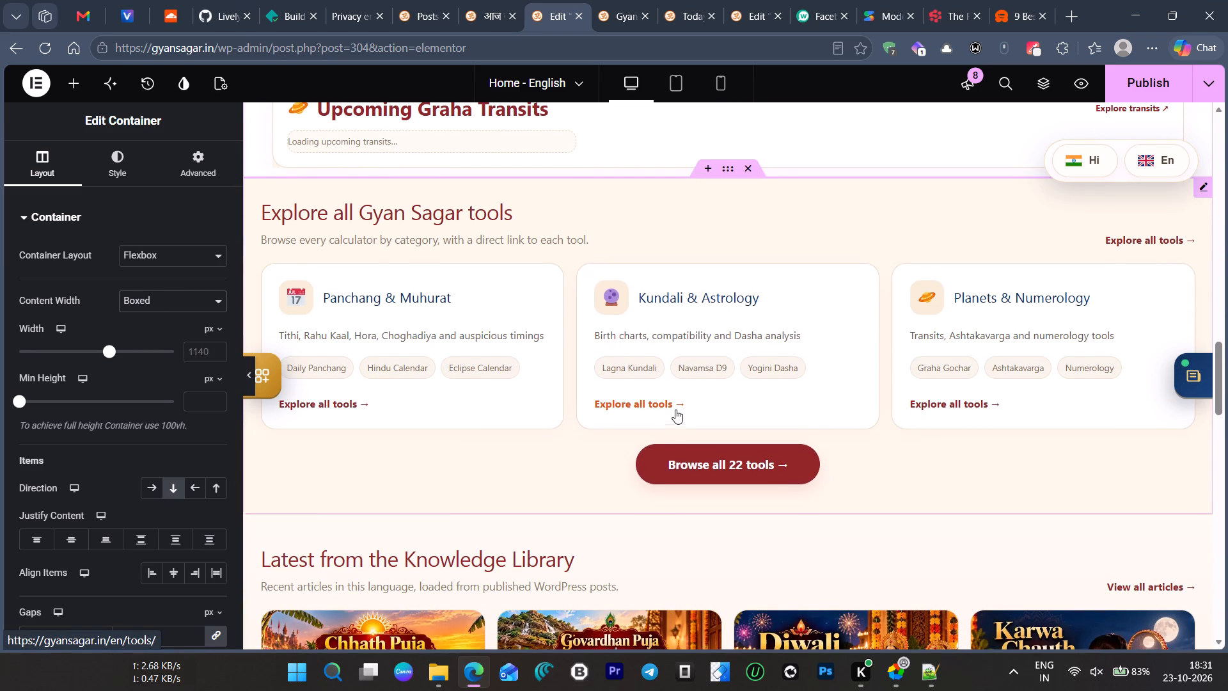
scroll(675, 409, "down", 1)
scroll(675, 409, "up", 4)
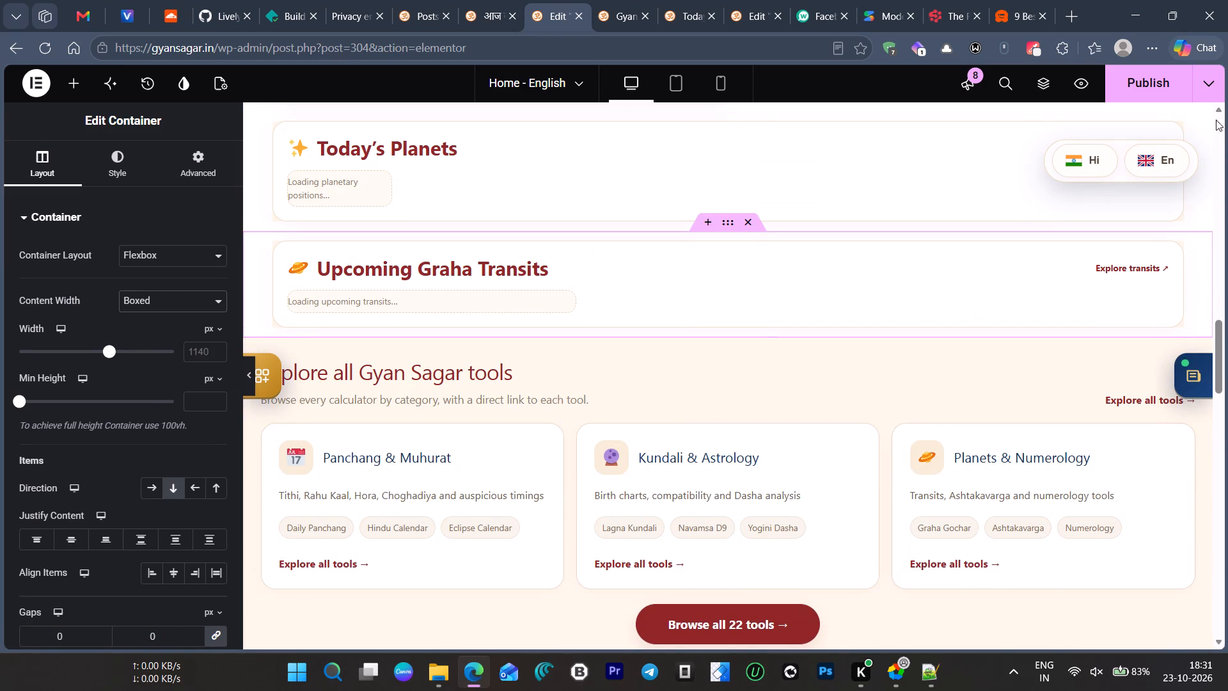
left_click(1206, 81)
left_click(1141, 127)
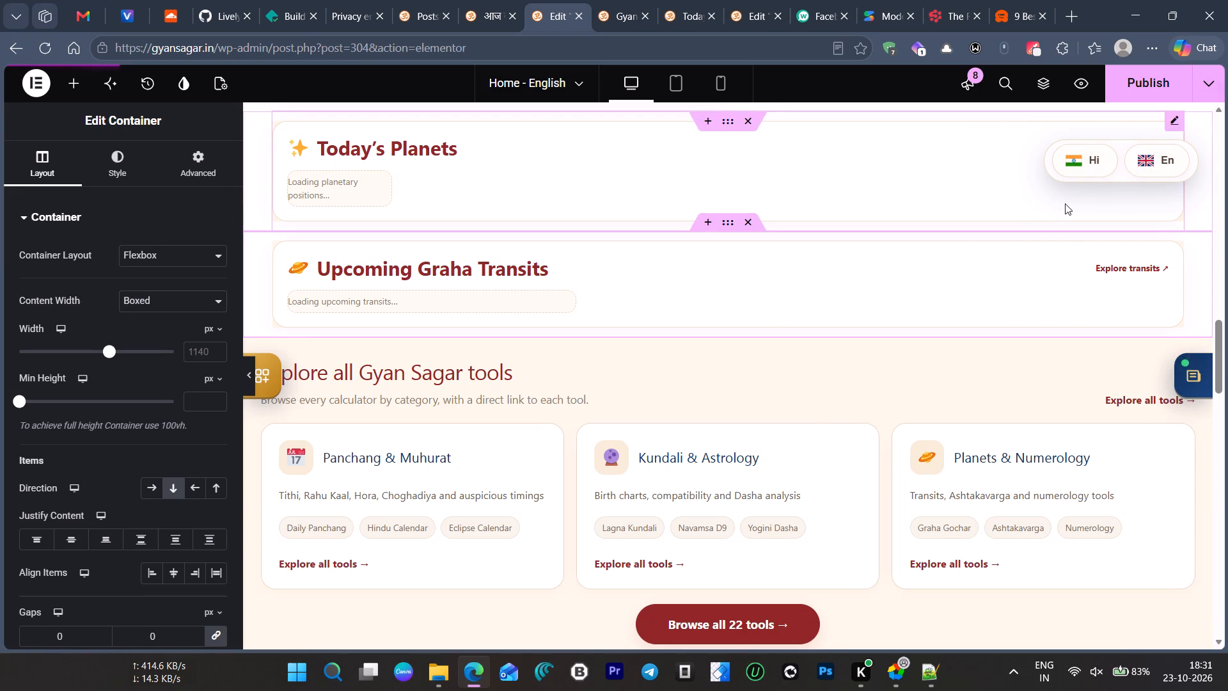
Close the old Gyan Sagar tab and check the homepage preview's container widths from the hero down to Today's Lagna Kundali.
left_click(625, 0)
left_click(647, 17)
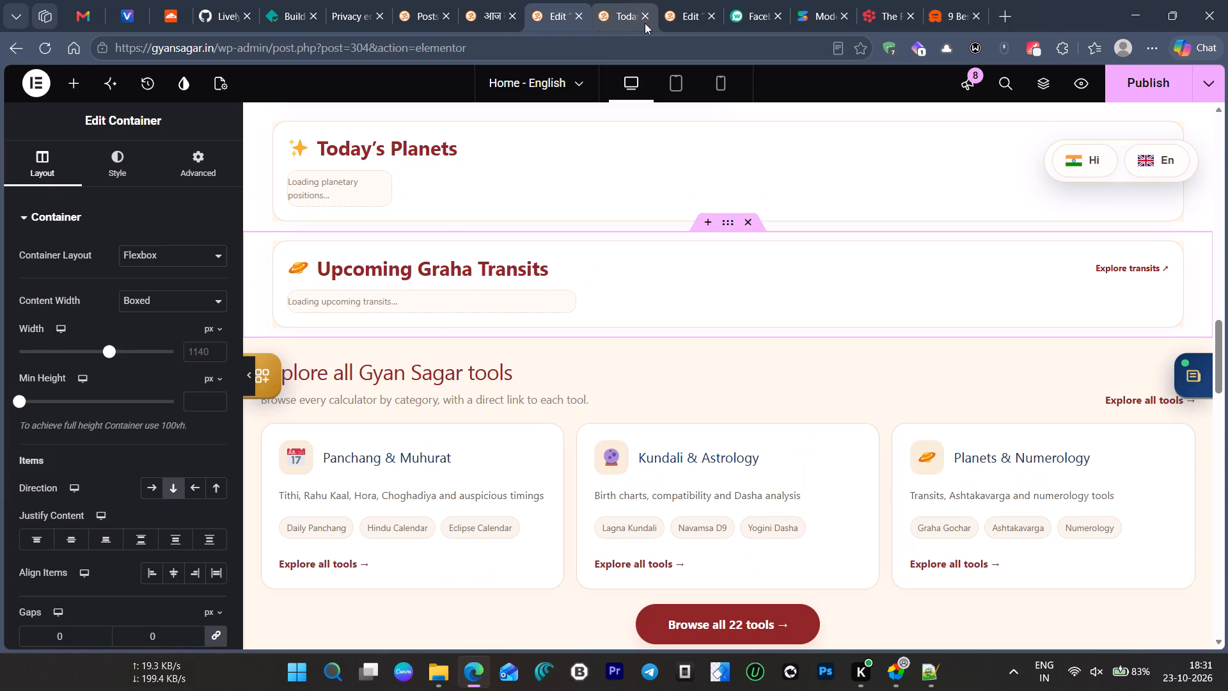
left_click(613, 0)
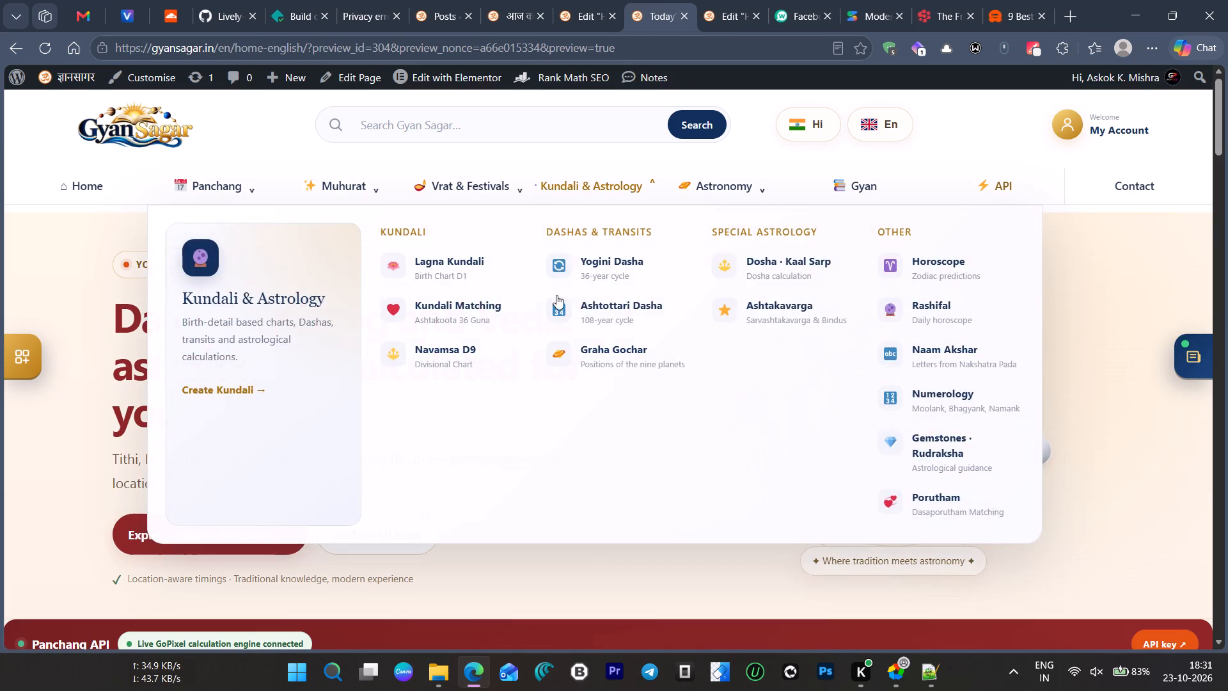
scroll(638, 442, "down", 3)
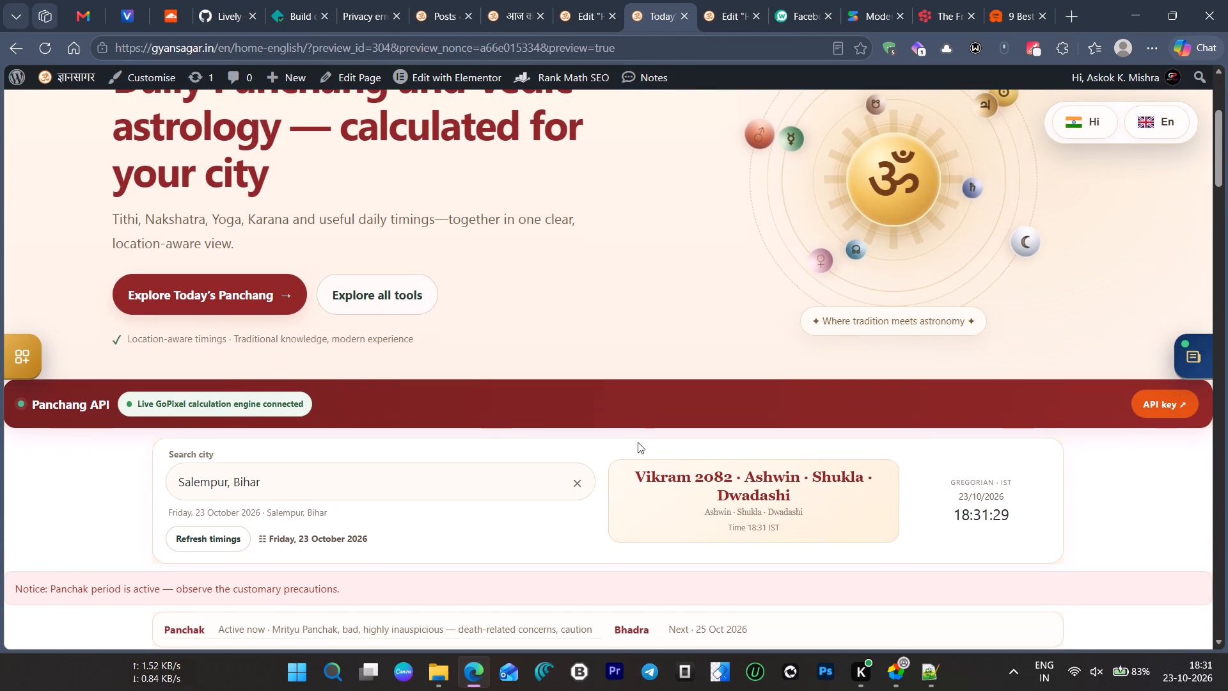
scroll(638, 442, "down", 2)
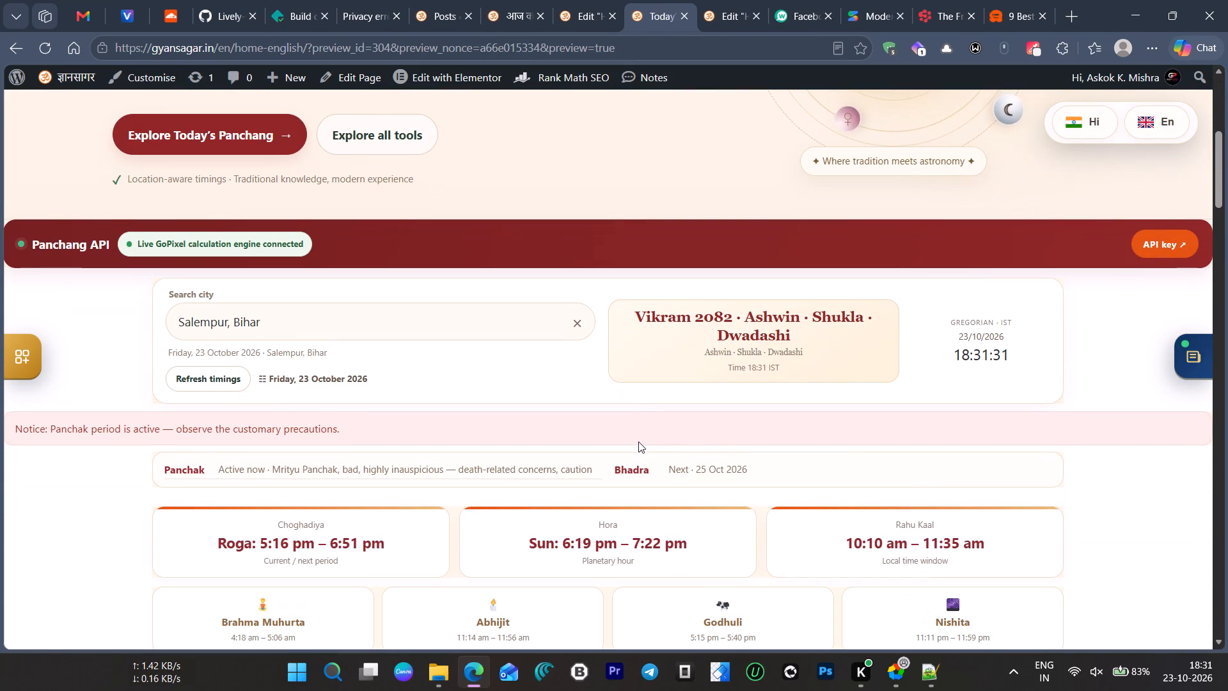
scroll(638, 441, "down", 2)
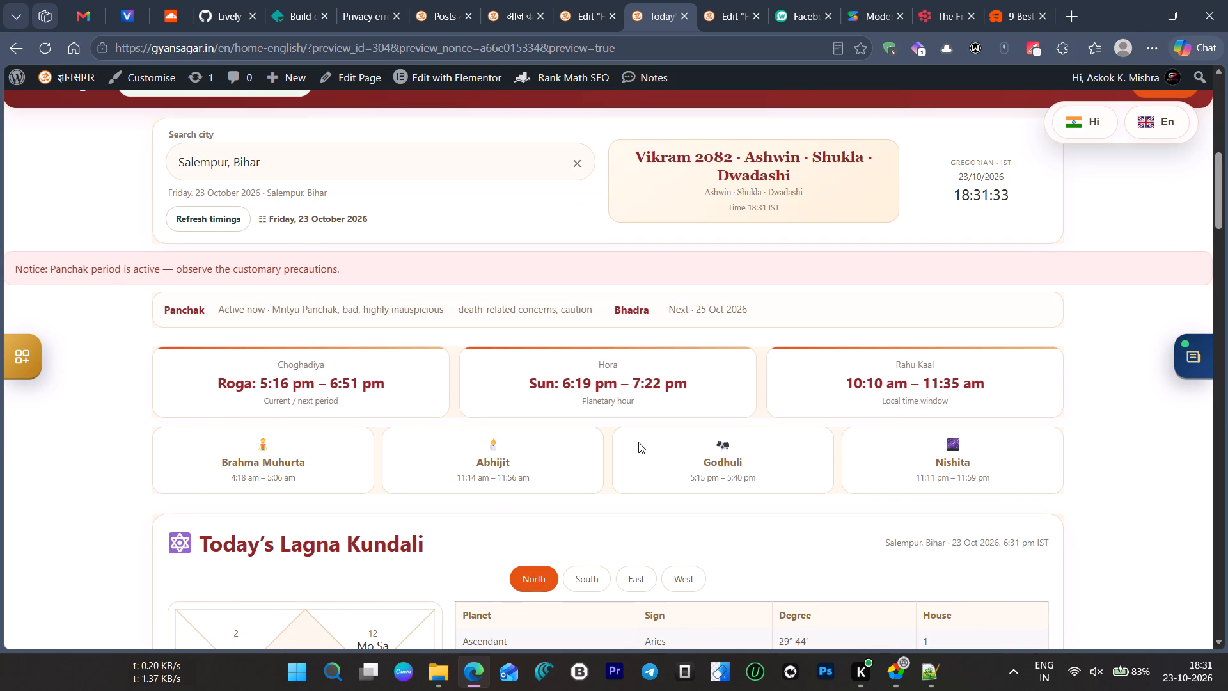
left_click(648, 262)
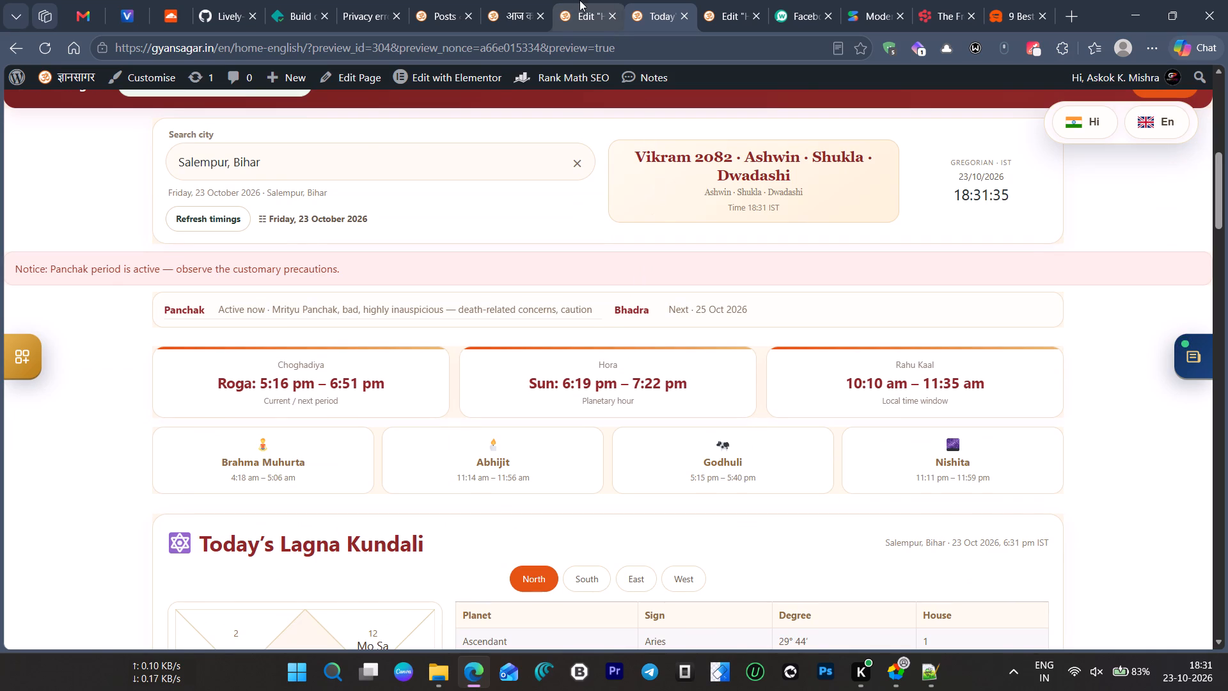
Set the content width to Boxed for both code-widget containers between the city search container and the Panchak and Bhadra container.
left_click(572, 0)
scroll(586, 506, "up", 7)
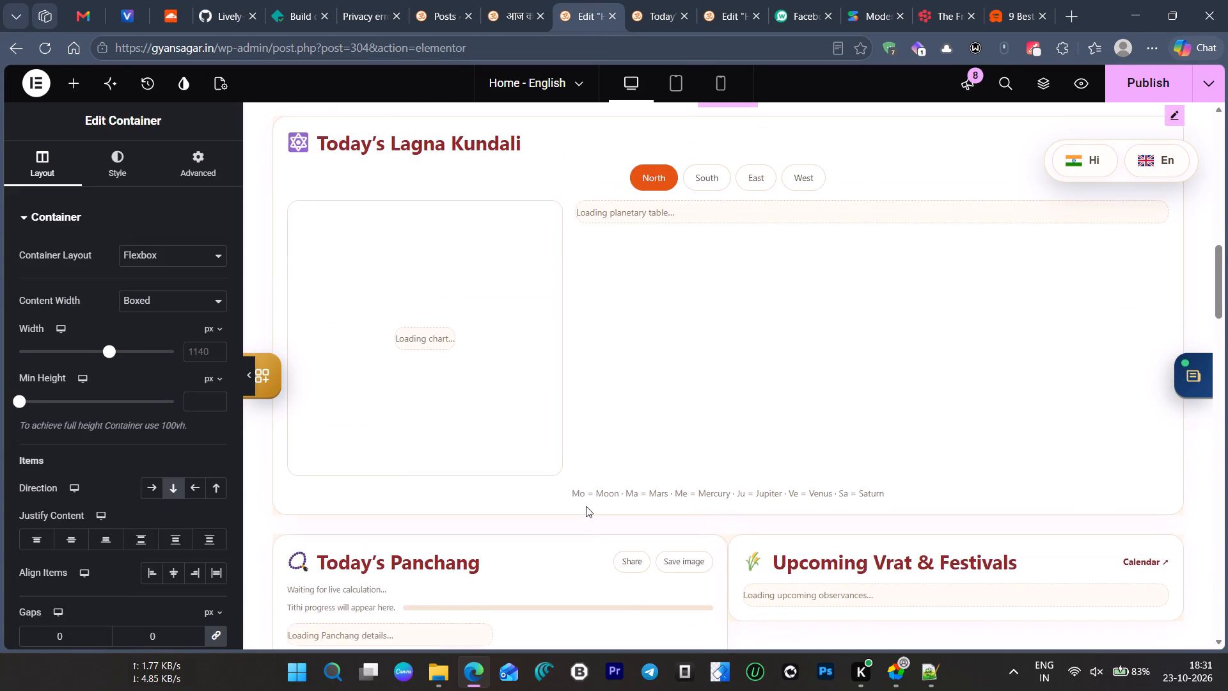
scroll(586, 506, "up", 4)
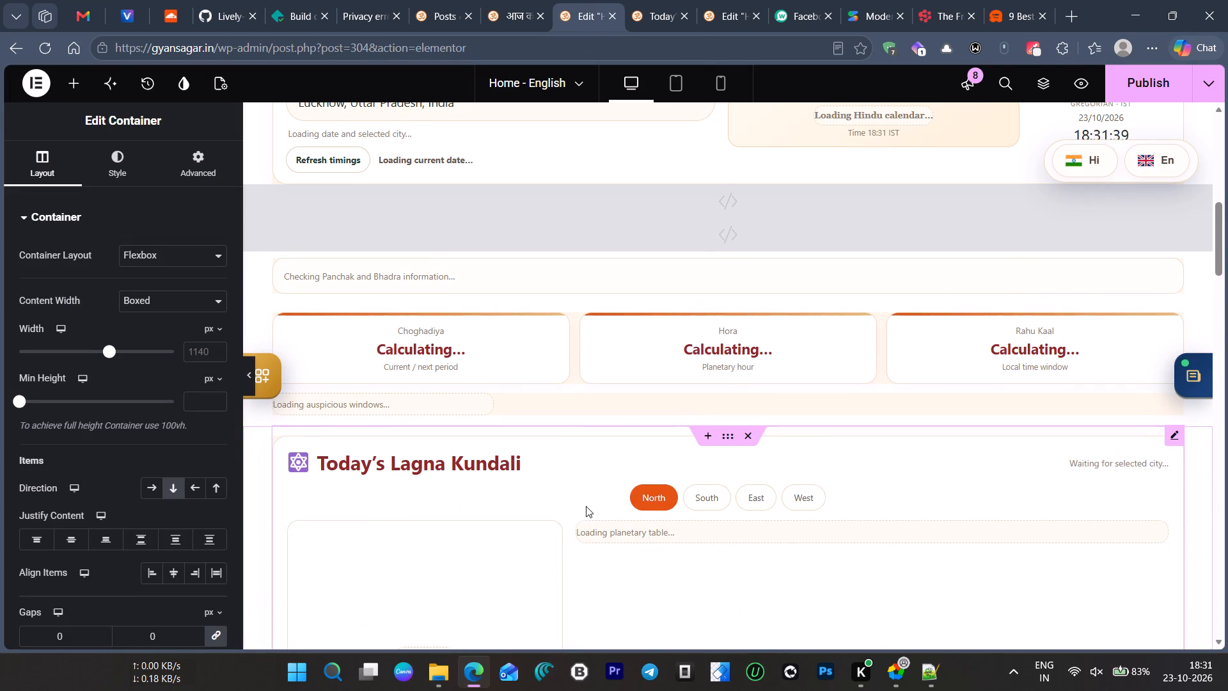
scroll(586, 506, "up", 3)
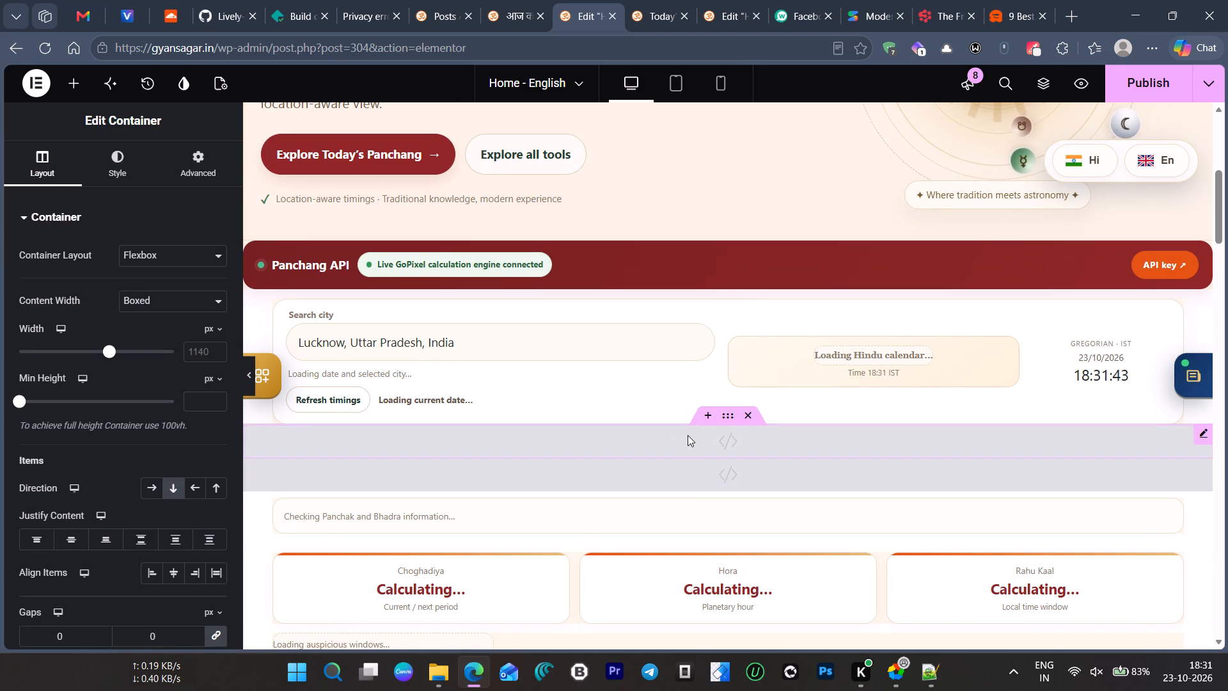
scroll(691, 363, "up", 2)
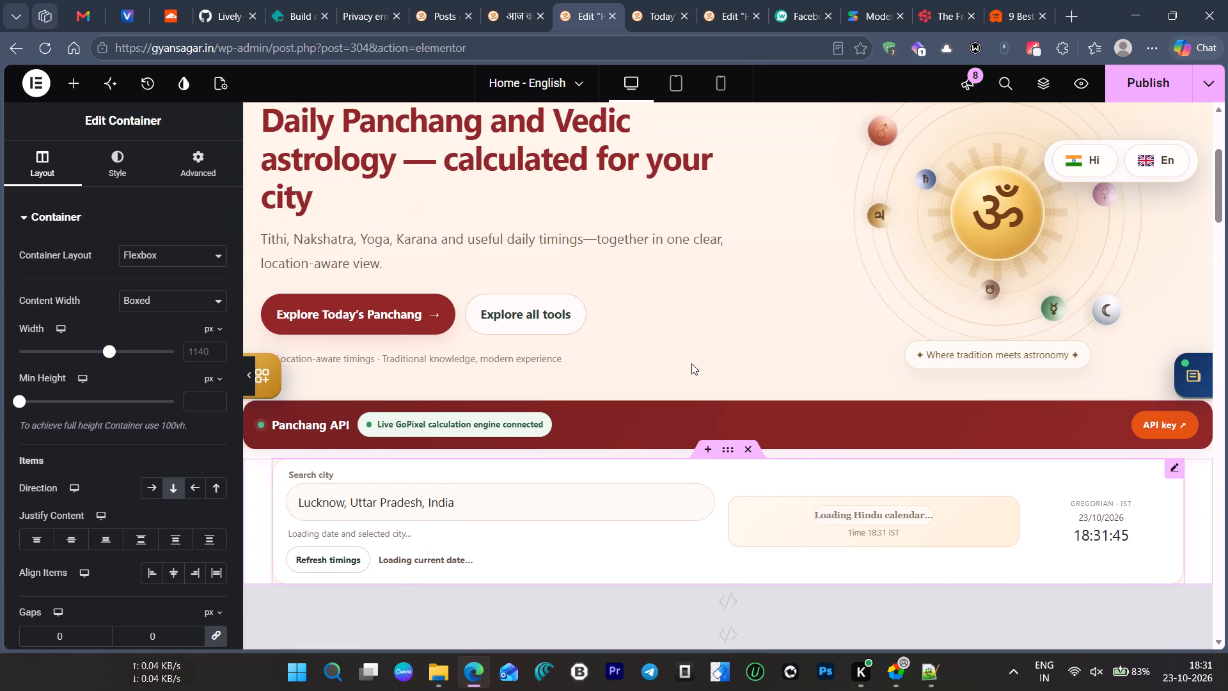
scroll(691, 363, "up", 3)
scroll(691, 363, "down", 6)
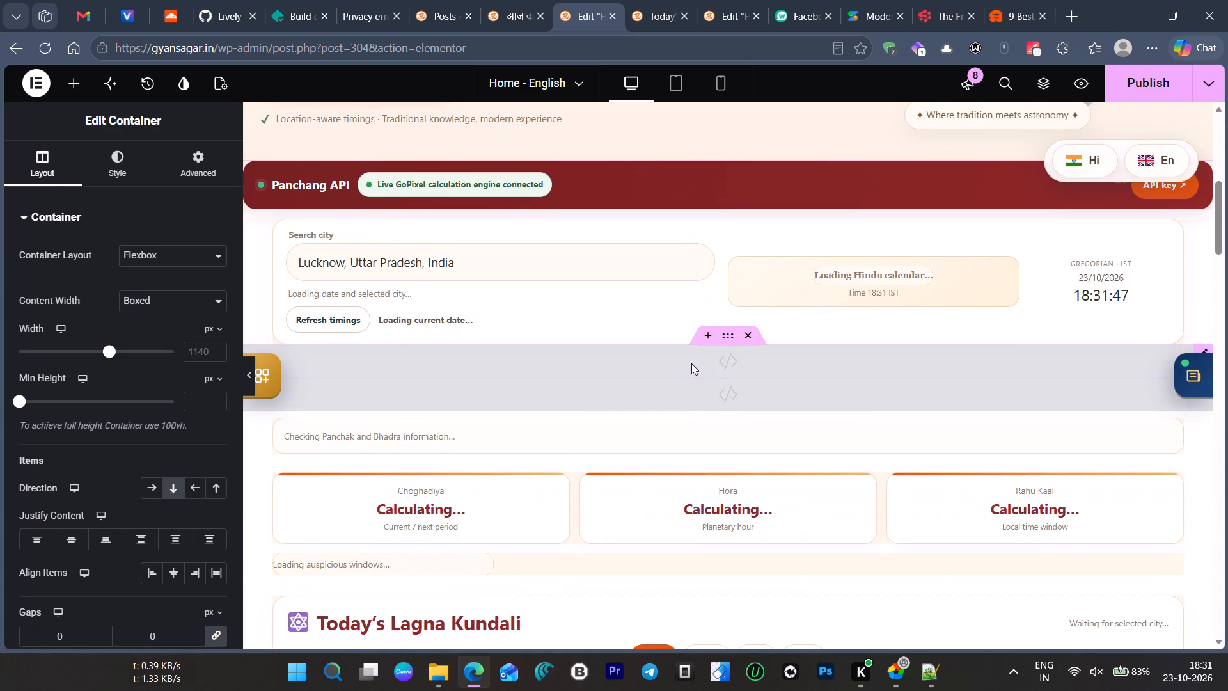
left_click(725, 330)
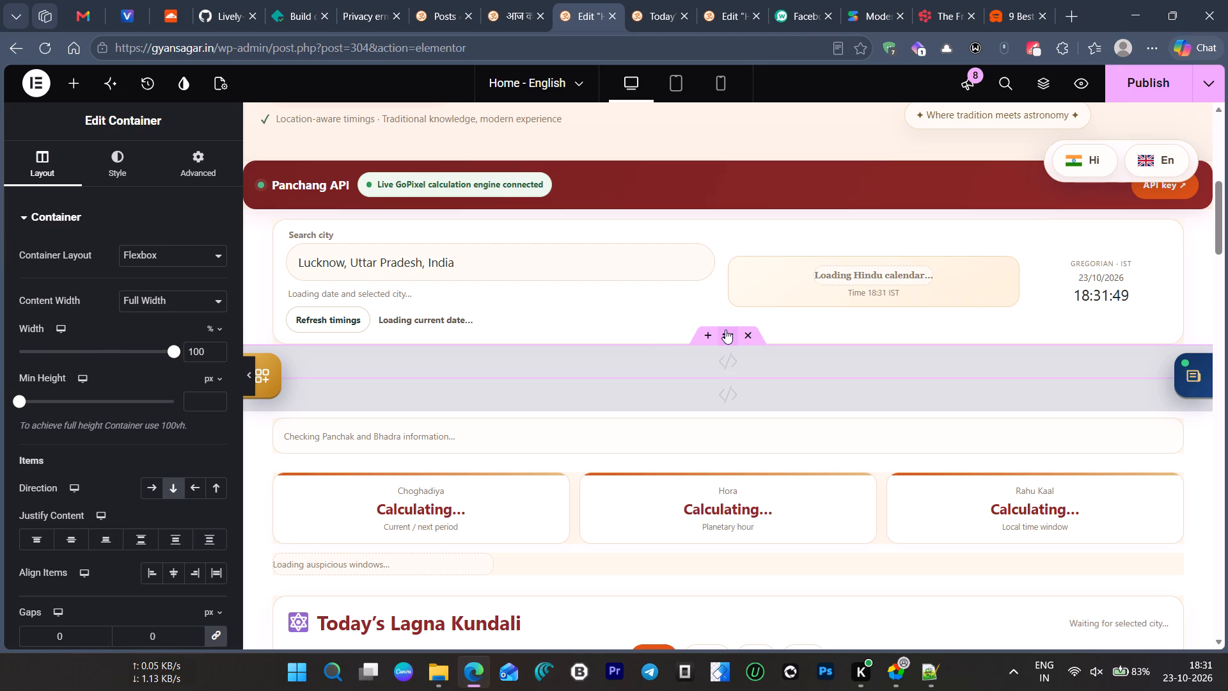
left_click(170, 303)
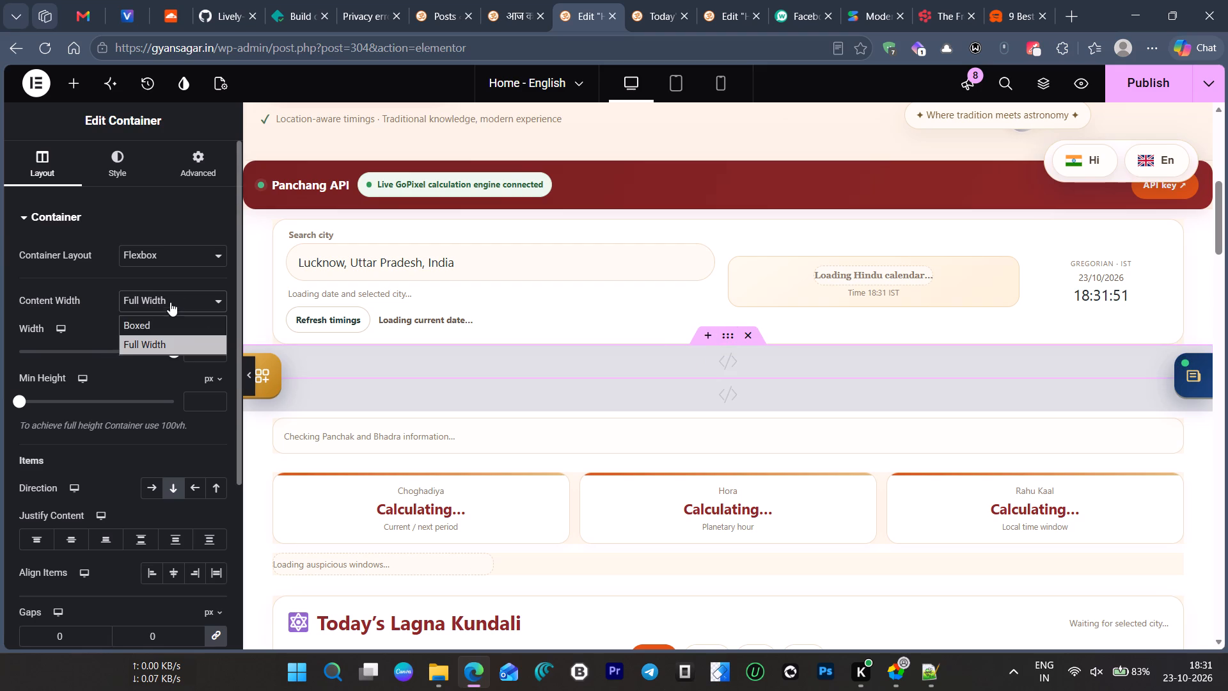
left_click(166, 322)
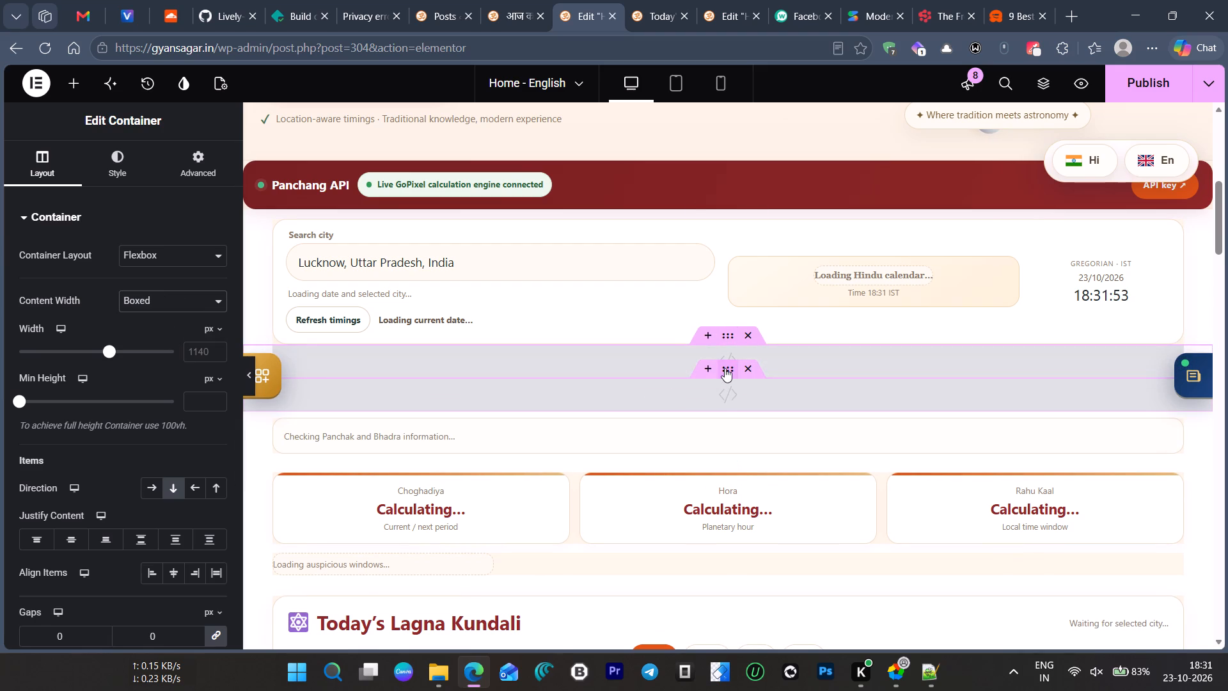
left_click(725, 368)
left_click(147, 295)
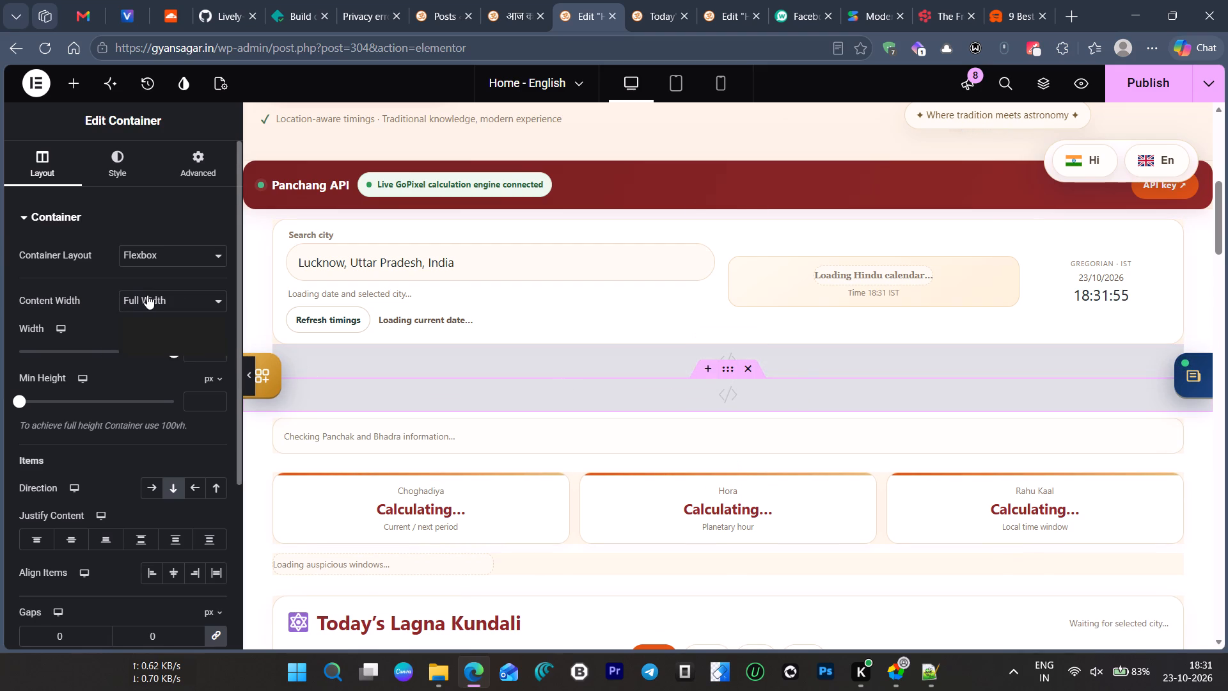
left_click(153, 320)
Check the content width settings of the containers from the Choghadiya, Hora and Rahu Kaal row down to Upcoming Graha Transits.
scroll(627, 489, "down", 2)
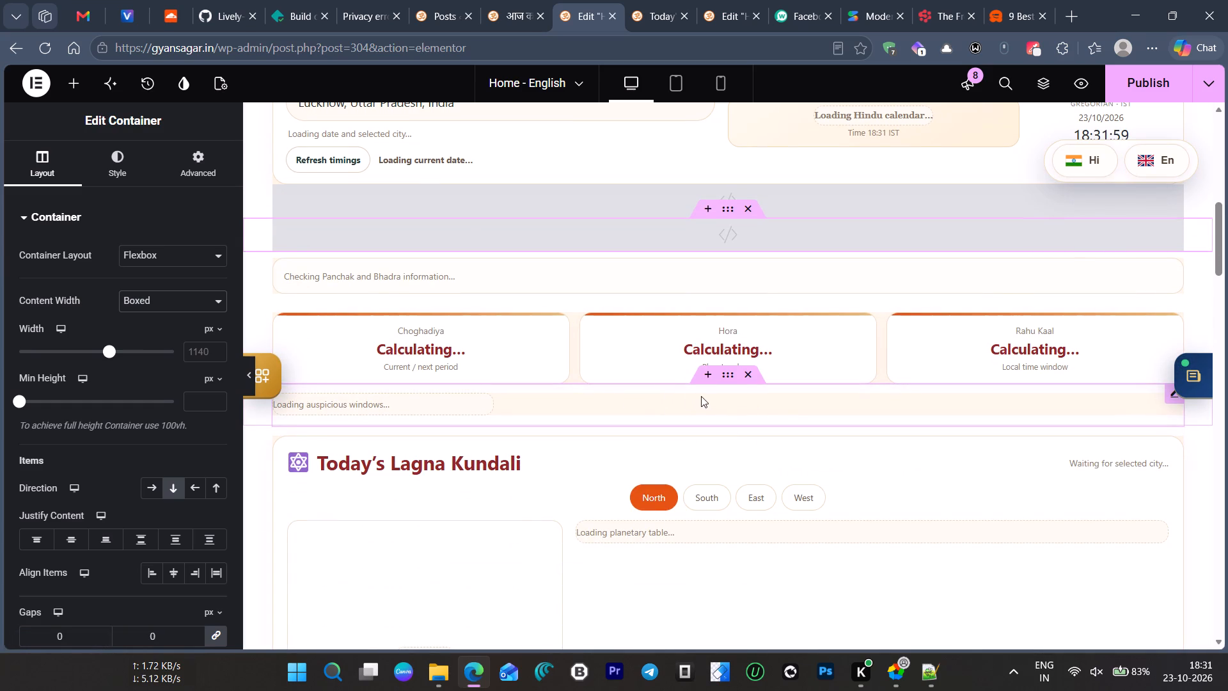
left_click(728, 369)
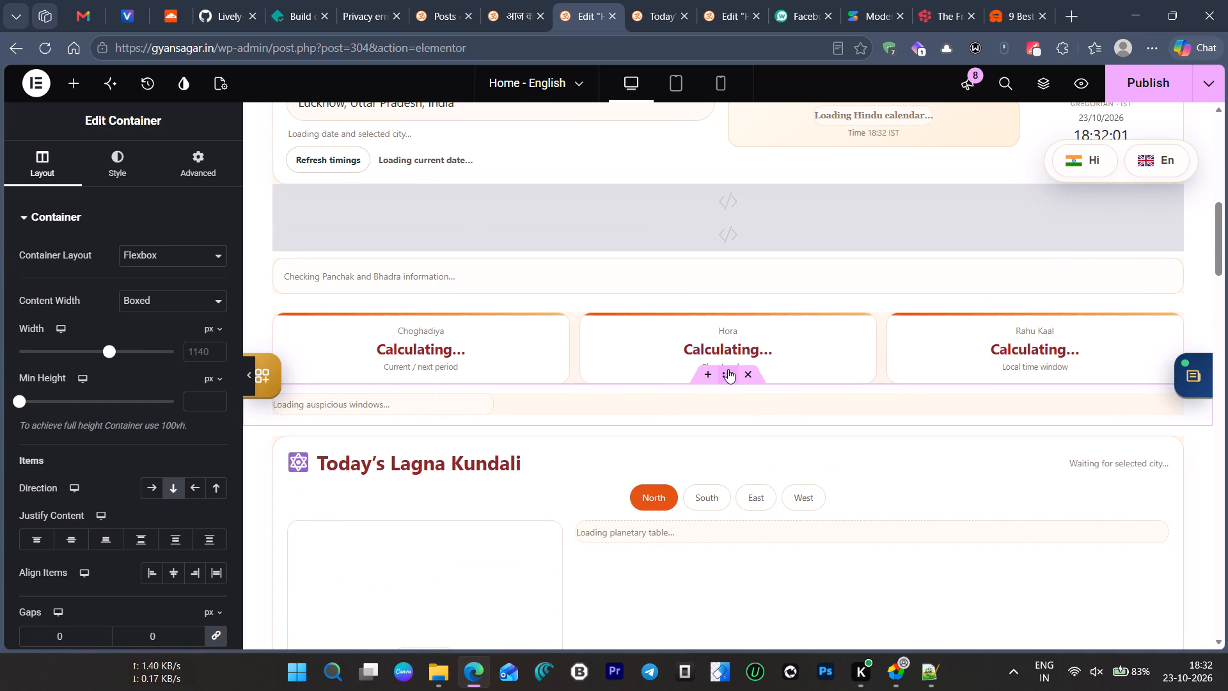
left_click(727, 293)
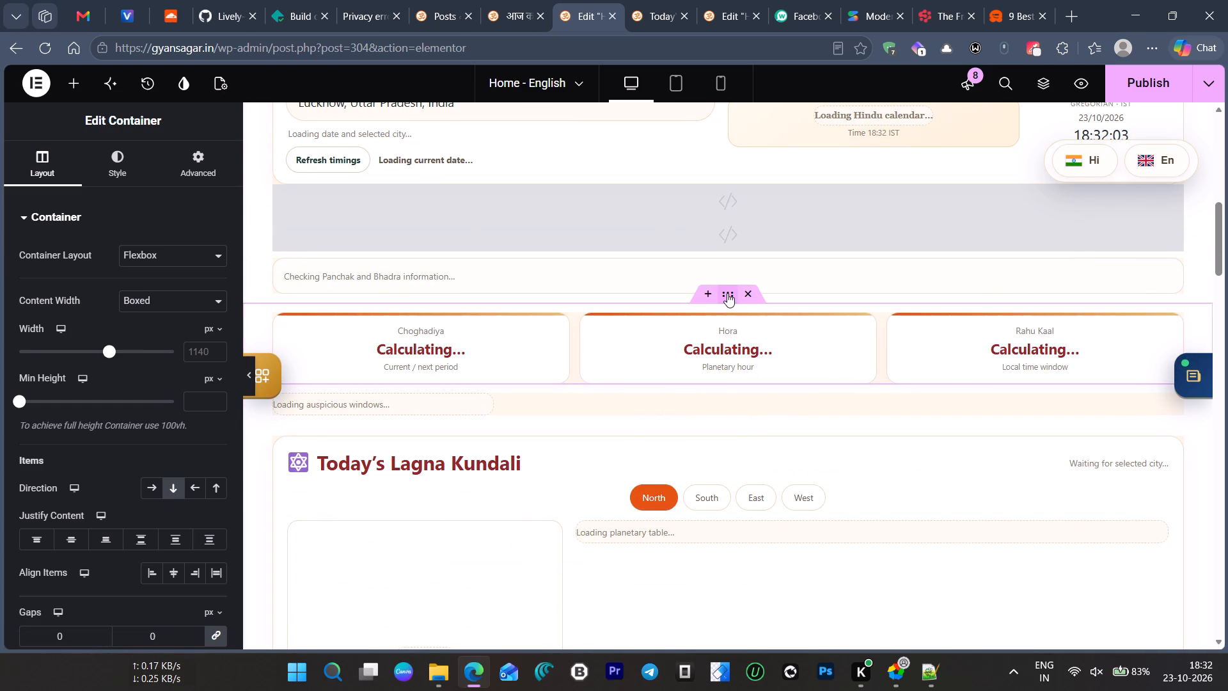
scroll(728, 385, "down", 1)
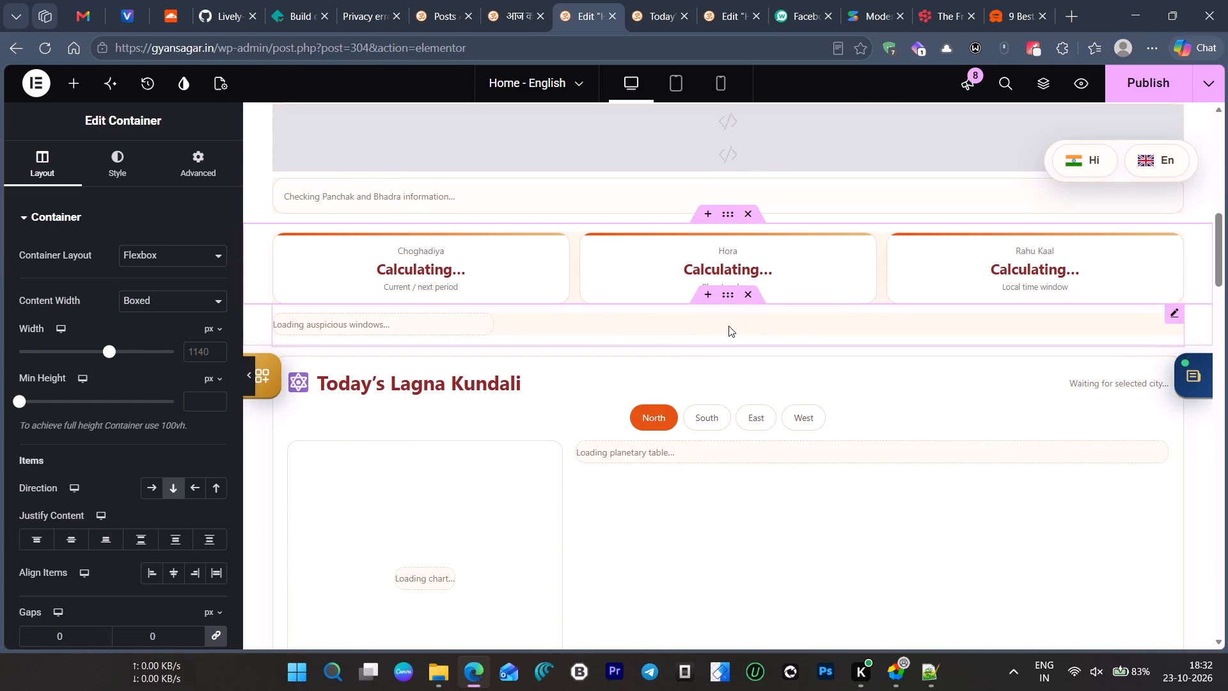
left_click(728, 333)
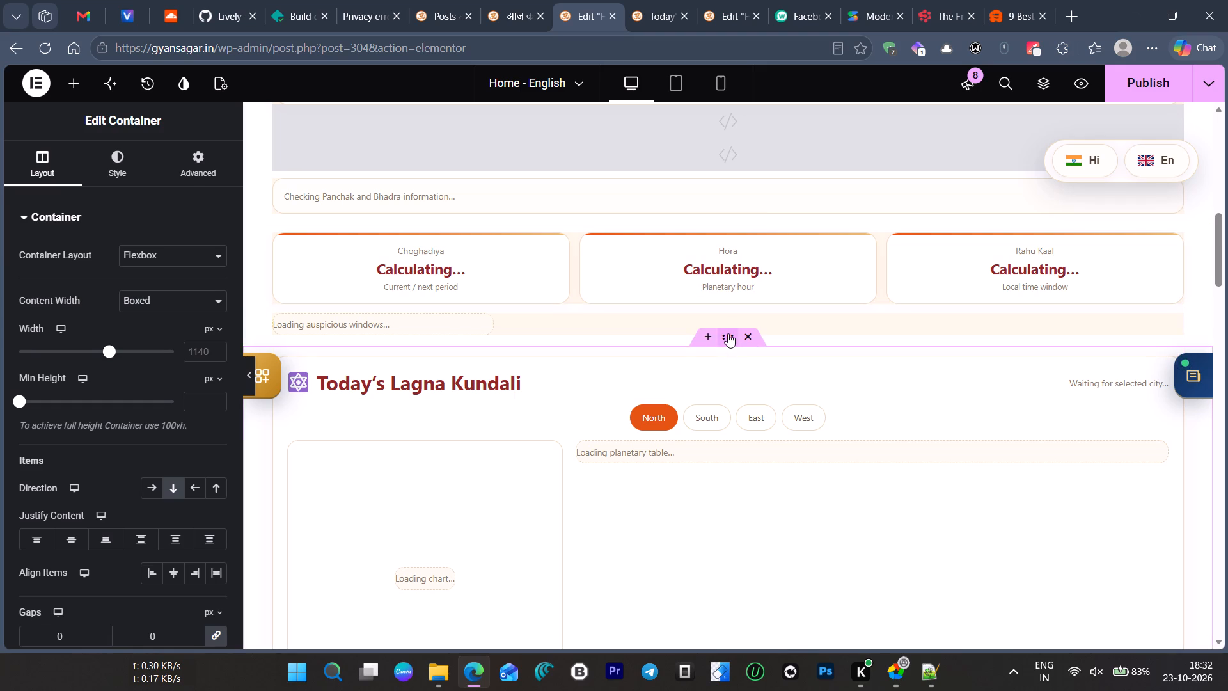
scroll(714, 406, "down", 6)
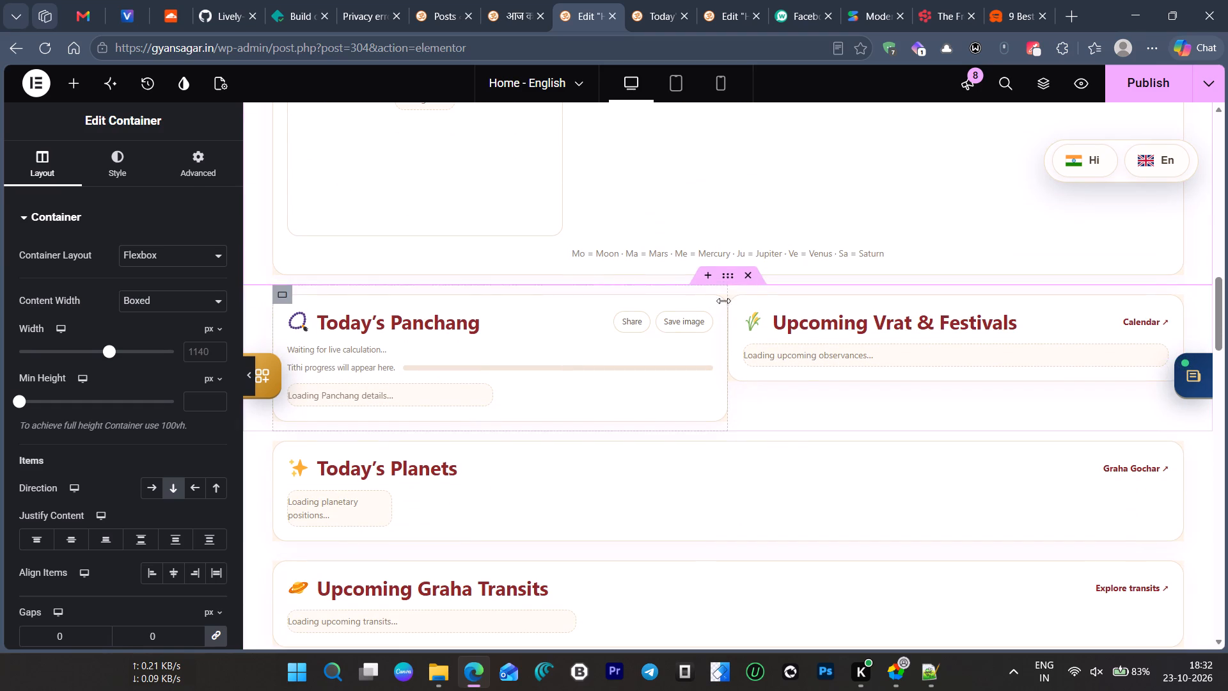
left_click(725, 277)
scroll(718, 388, "down", 3)
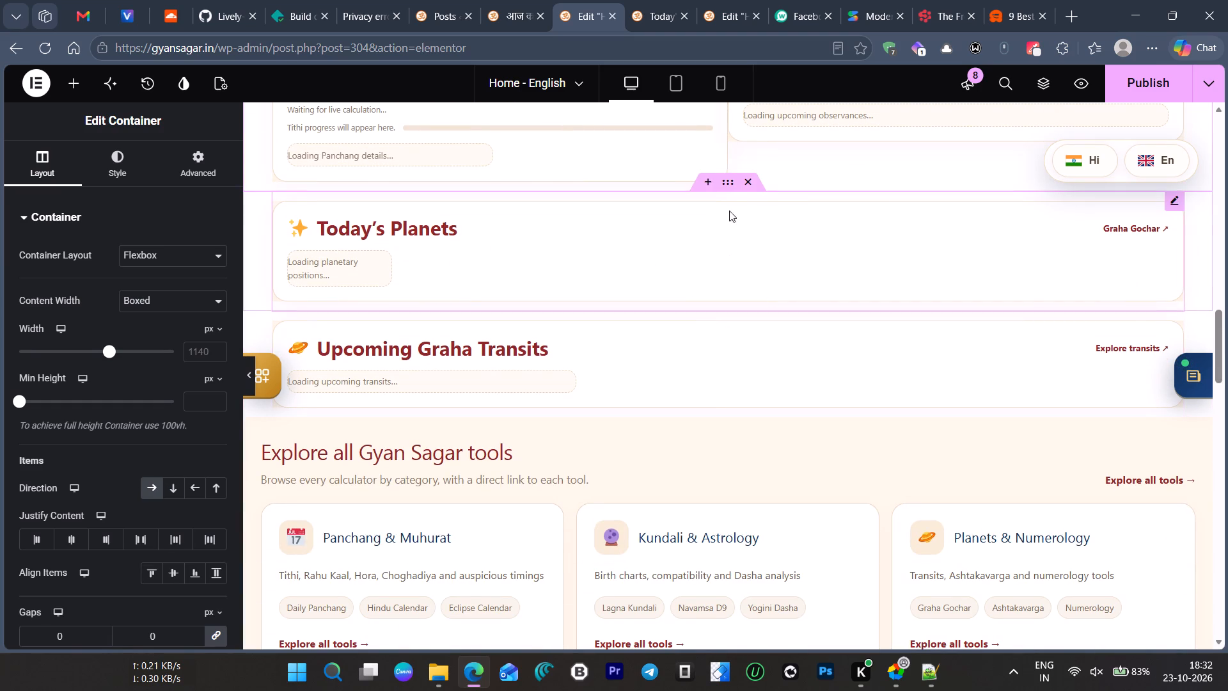
left_click(725, 184)
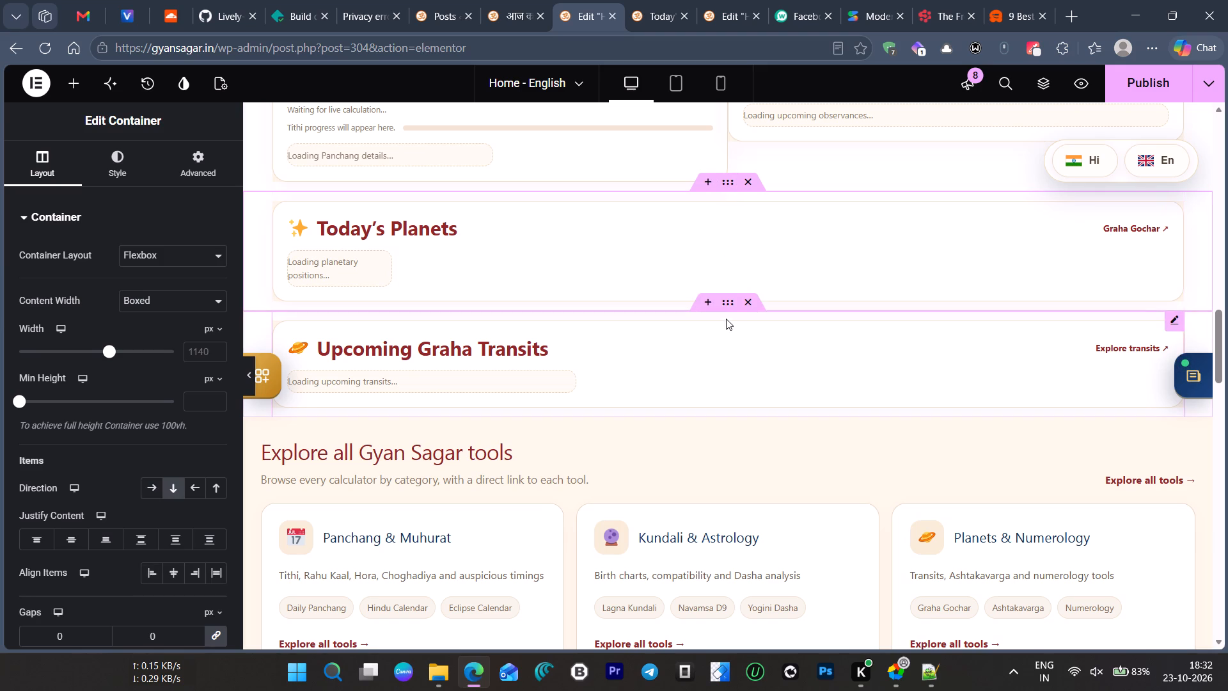
left_click(727, 299)
scroll(696, 392, "down", 2)
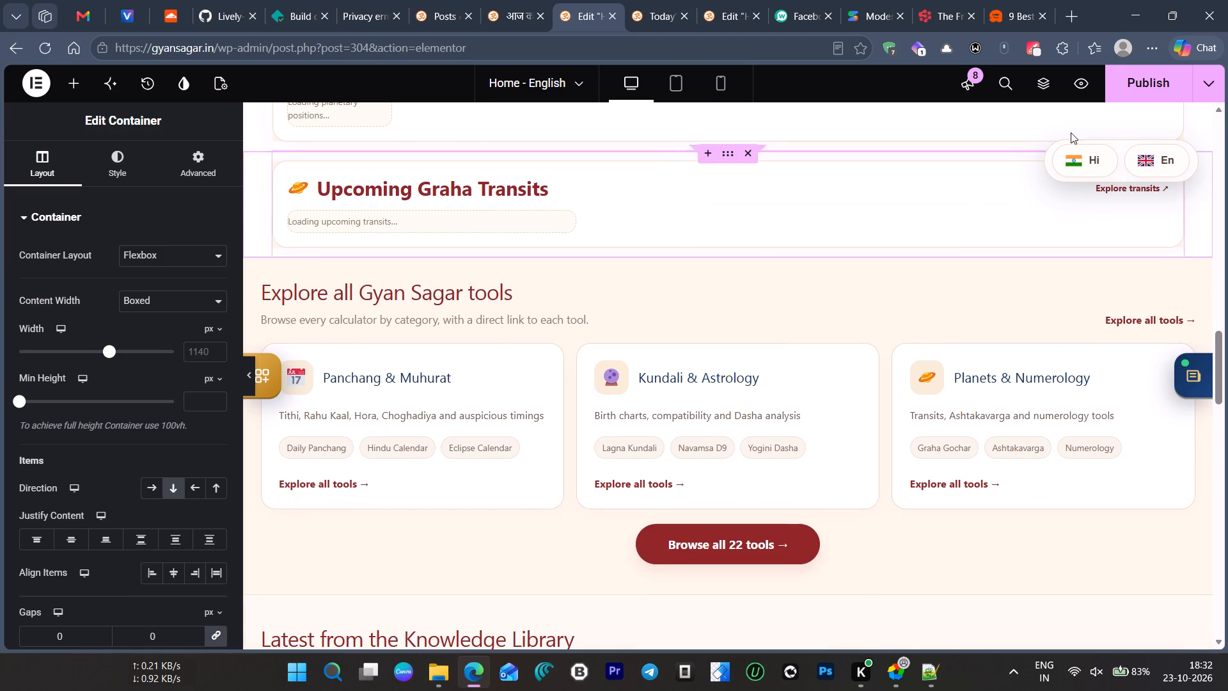
Save the homepage as a draft.
left_click(1208, 82)
left_click(1147, 122)
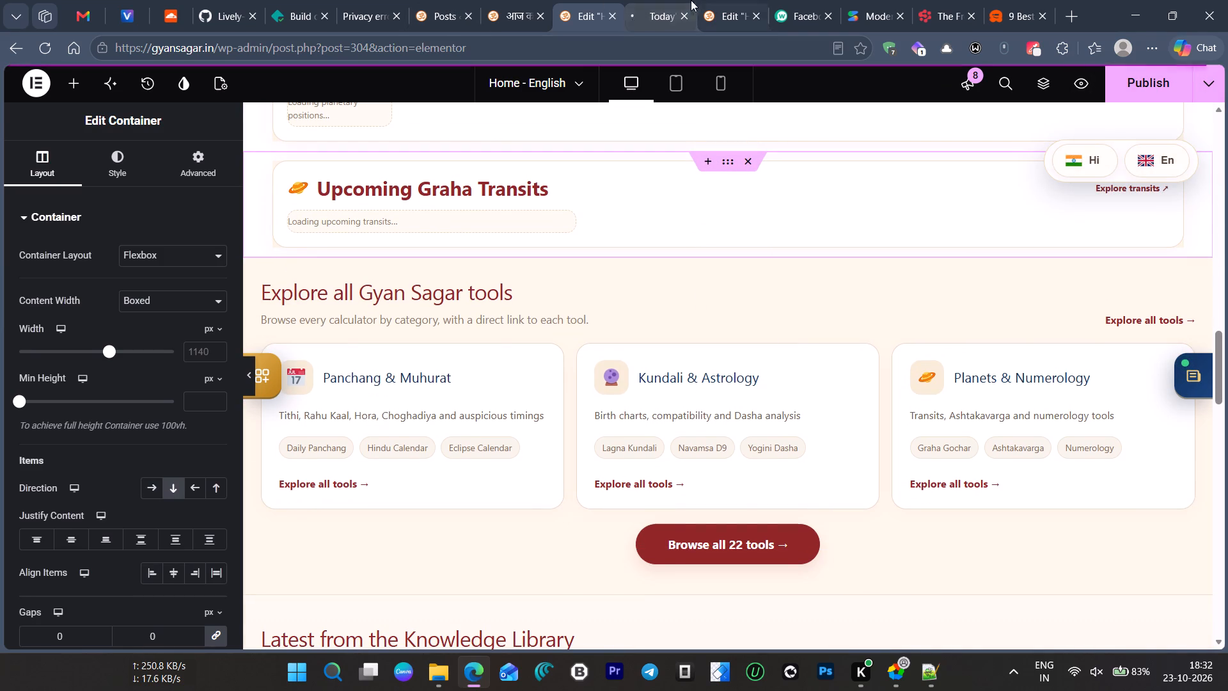
Check the refreshed homepage preview from the hero and notice bar through the Knowledge Library to the frequently asked questions and footer.
left_click(665, 0)
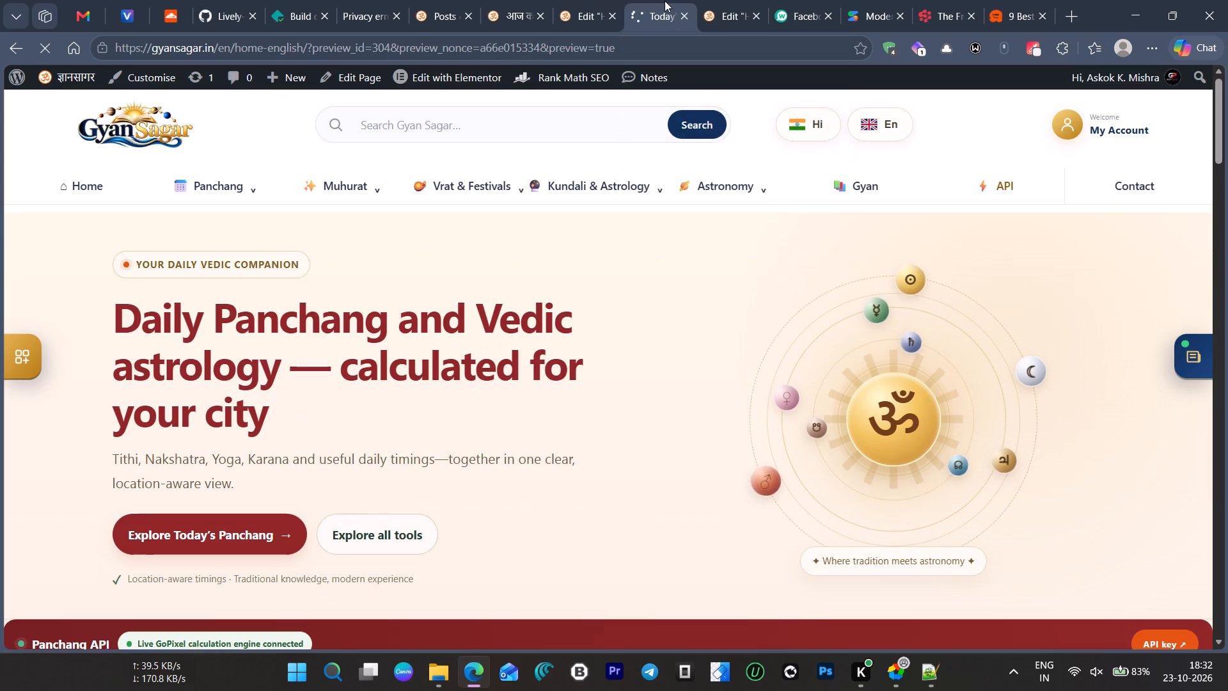
scroll(474, 535, "down", 5)
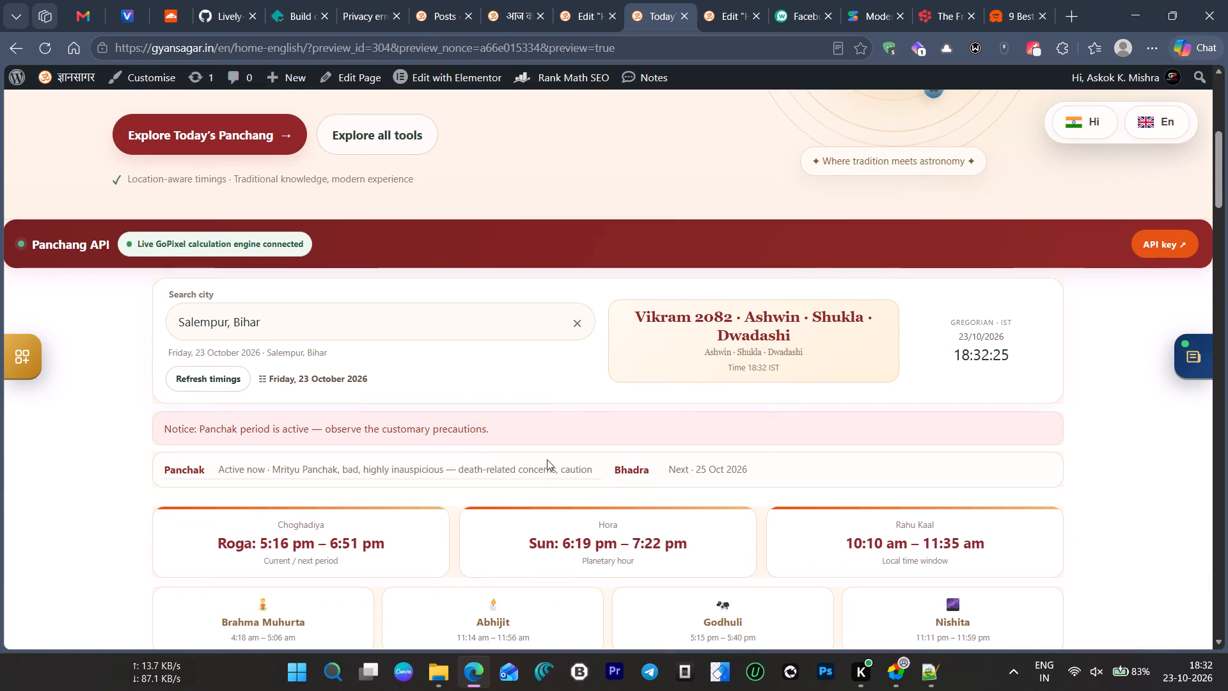
scroll(515, 379, "down", 1)
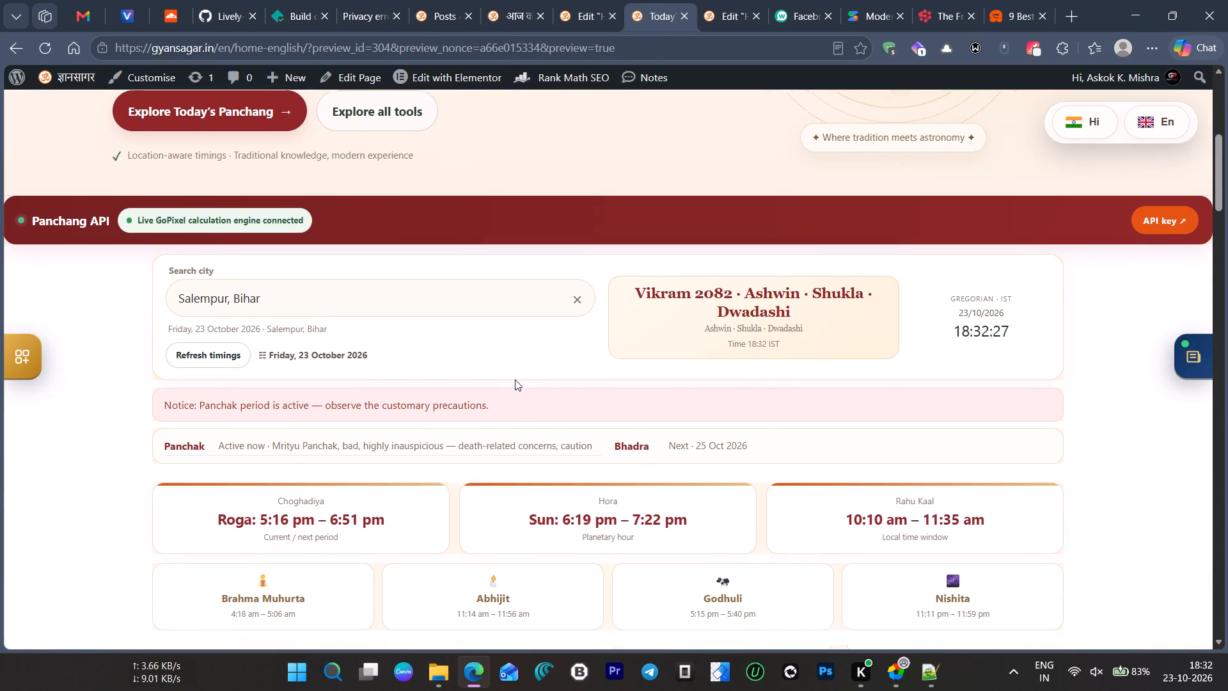
scroll(515, 379, "down", 6)
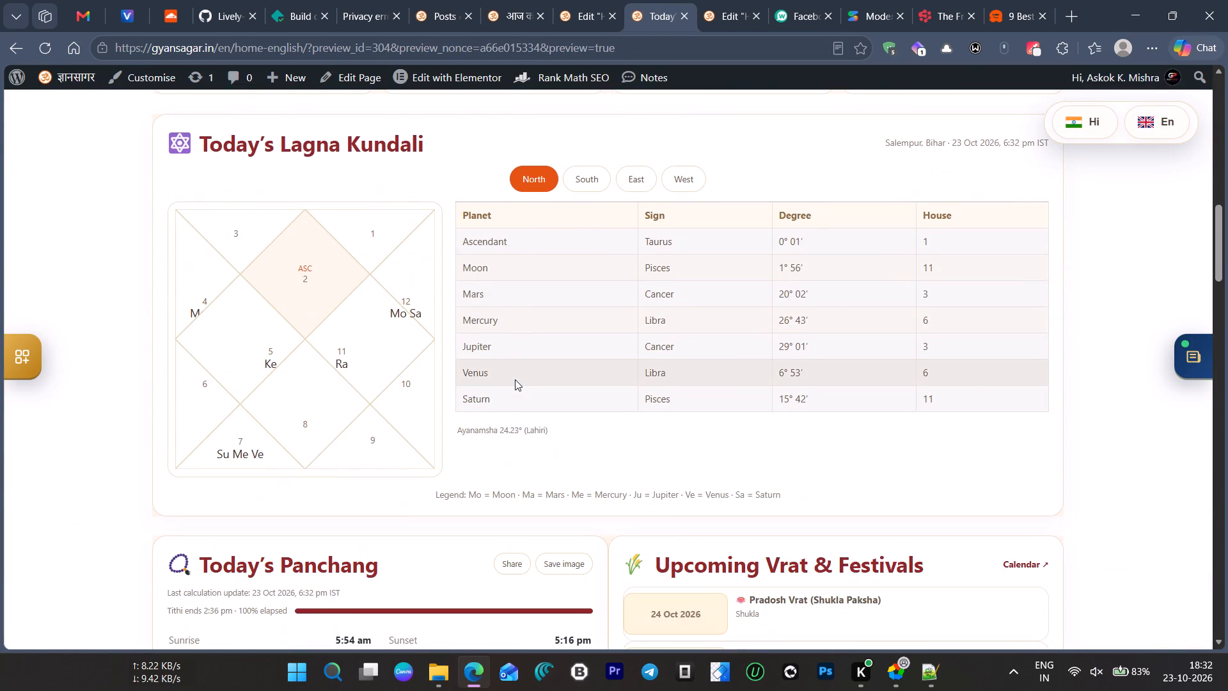
scroll(515, 379, "down", 9)
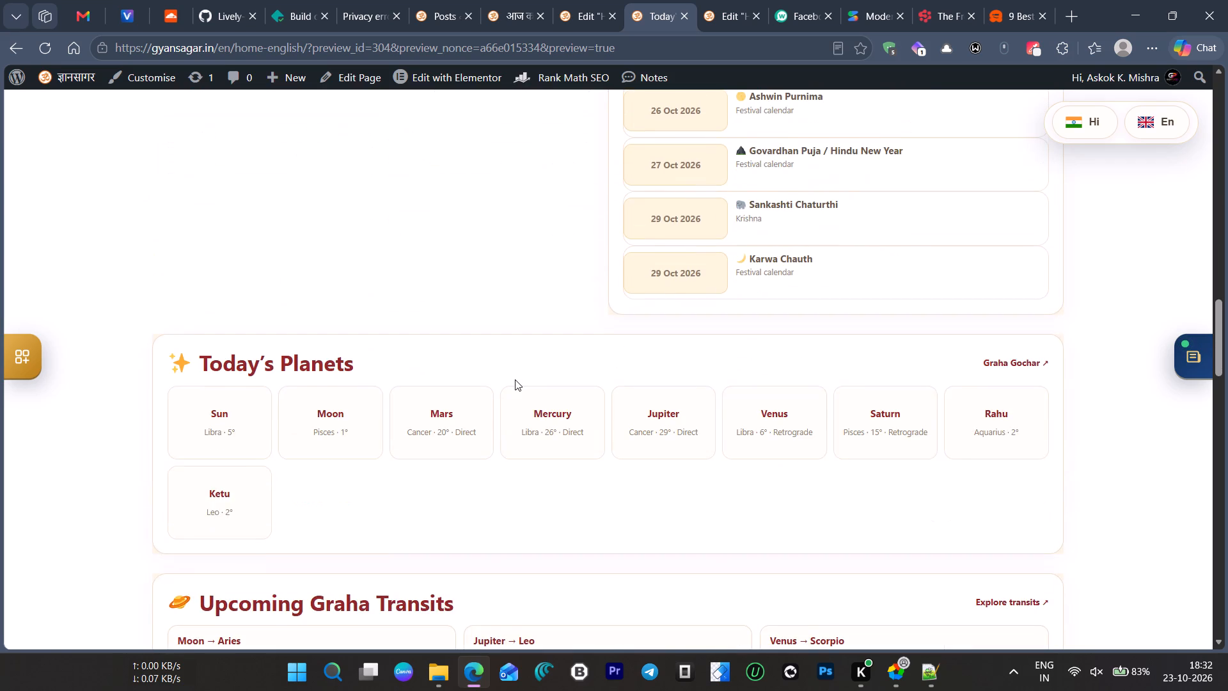
scroll(515, 379, "down", 3)
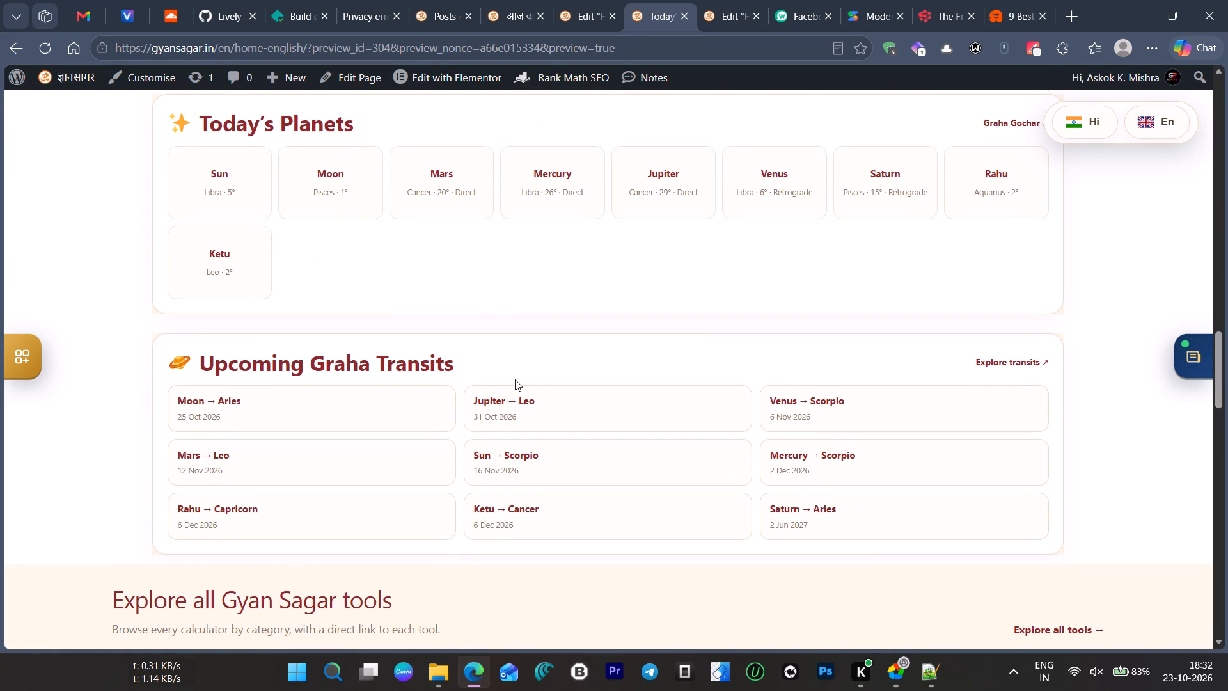
scroll(515, 379, "down", 10)
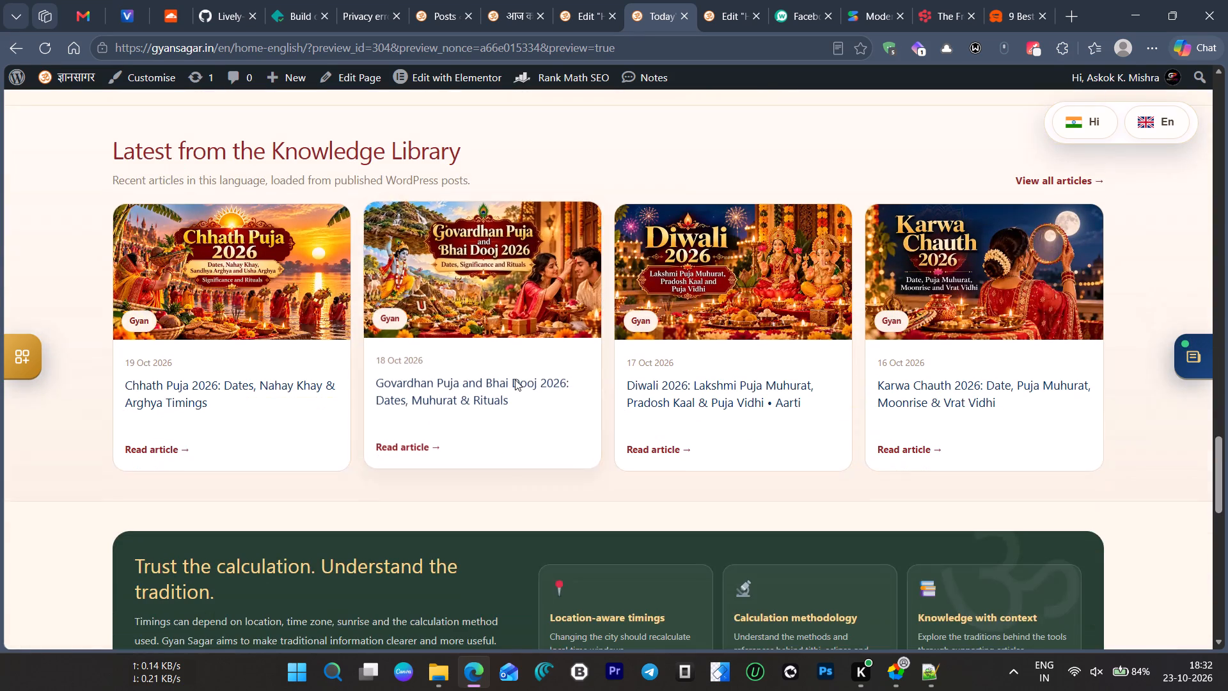
scroll(515, 379, "down", 9)
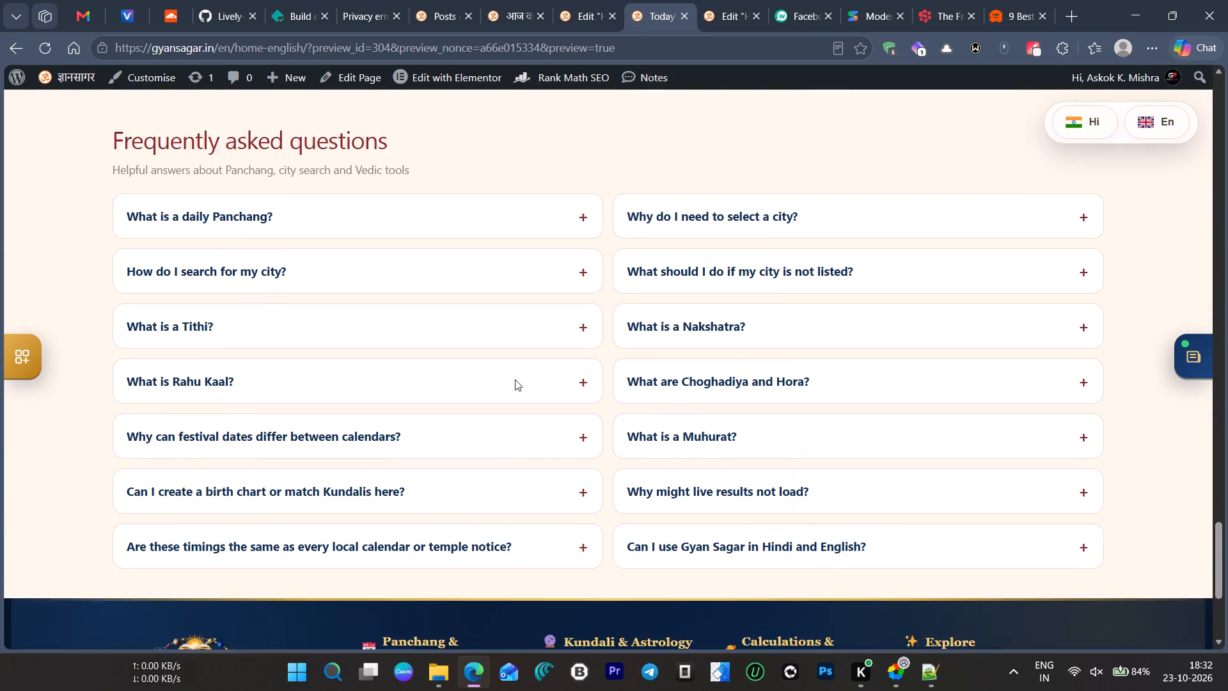
scroll(515, 379, "down", 6)
scroll(516, 379, "up", 6)
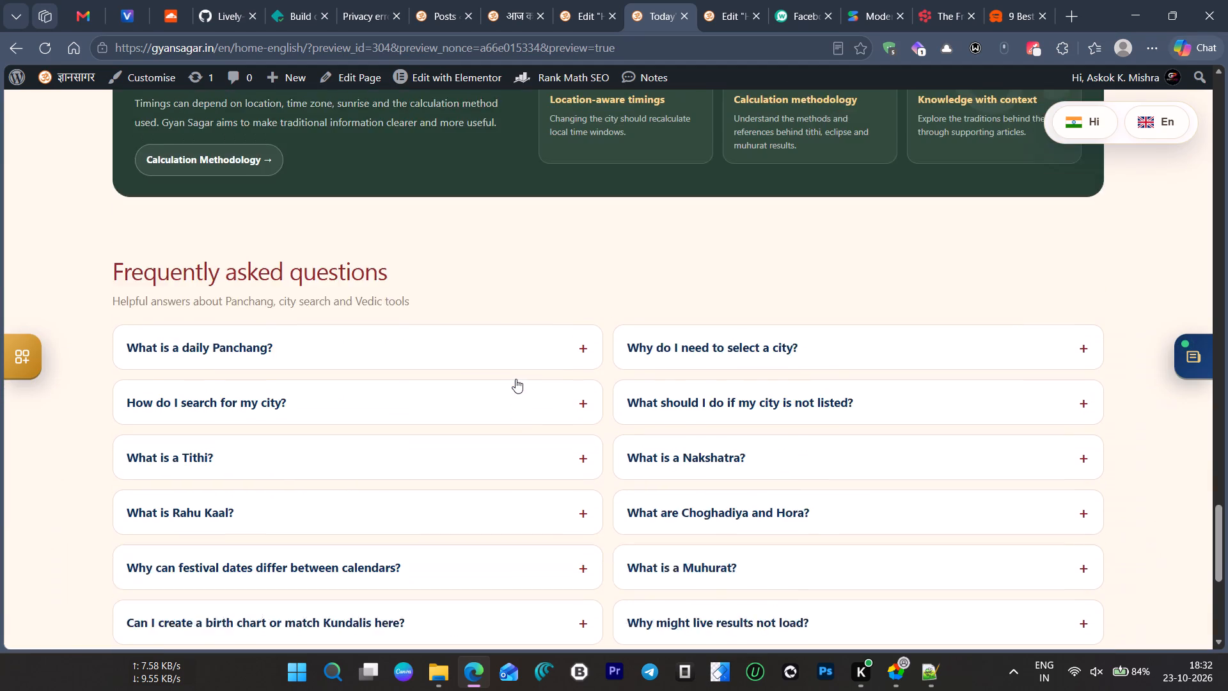
Publish the Home - English page from the Elementor editor and close its preview.
left_click(558, 0)
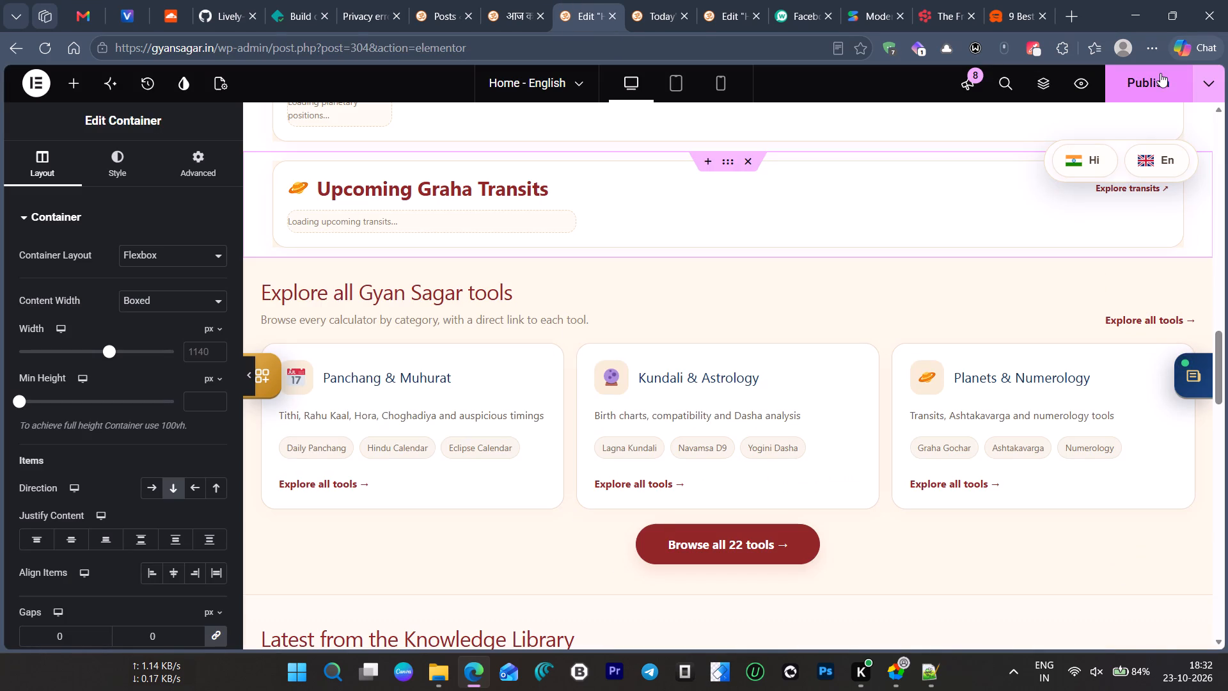
left_click(1157, 73)
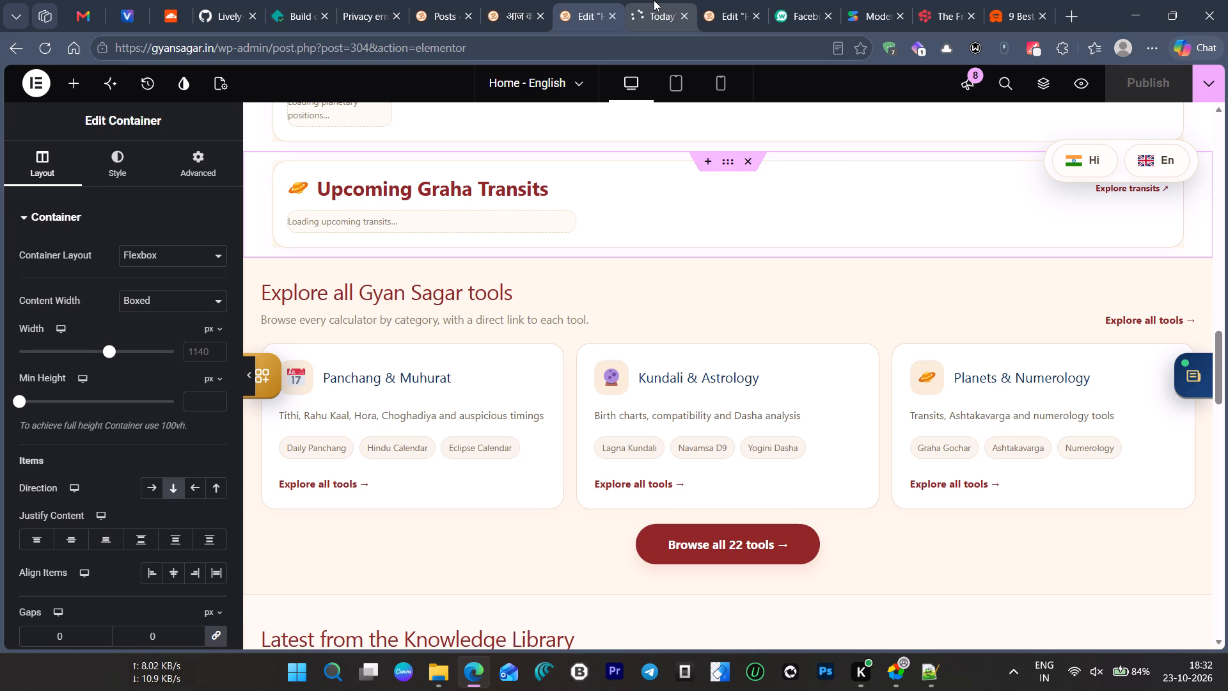
left_click(681, 12)
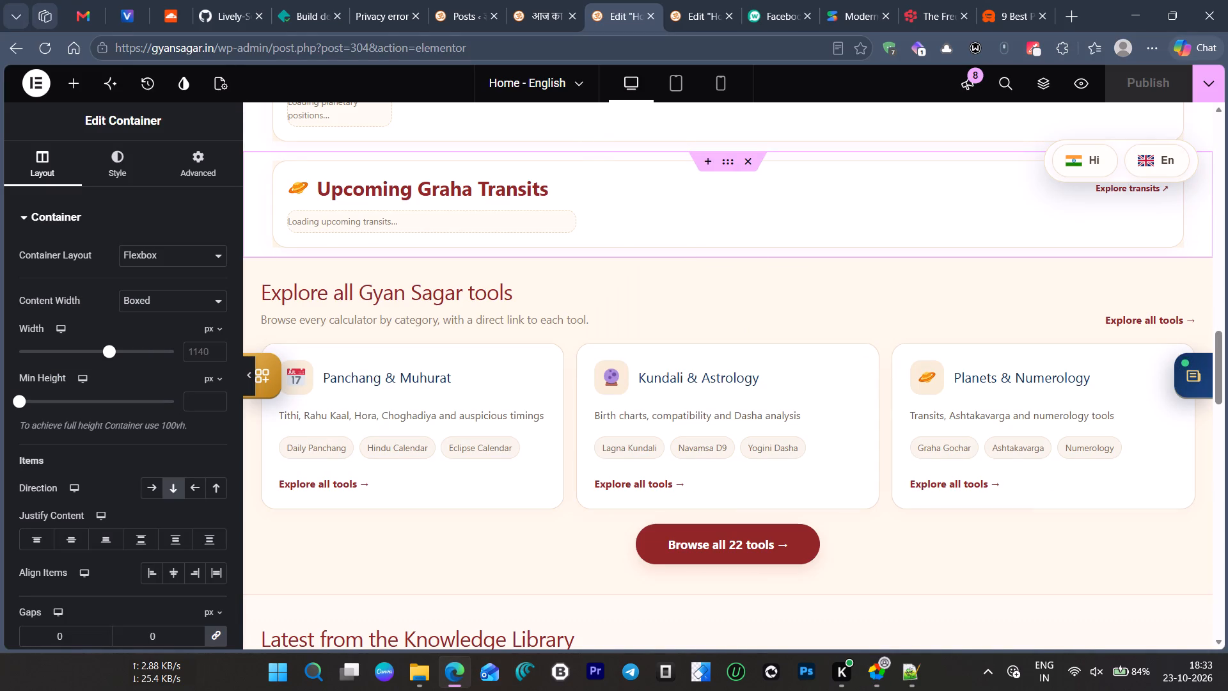
left_click_drag(217, 50, 624, 49)
key("BackSpace")
key("Return")
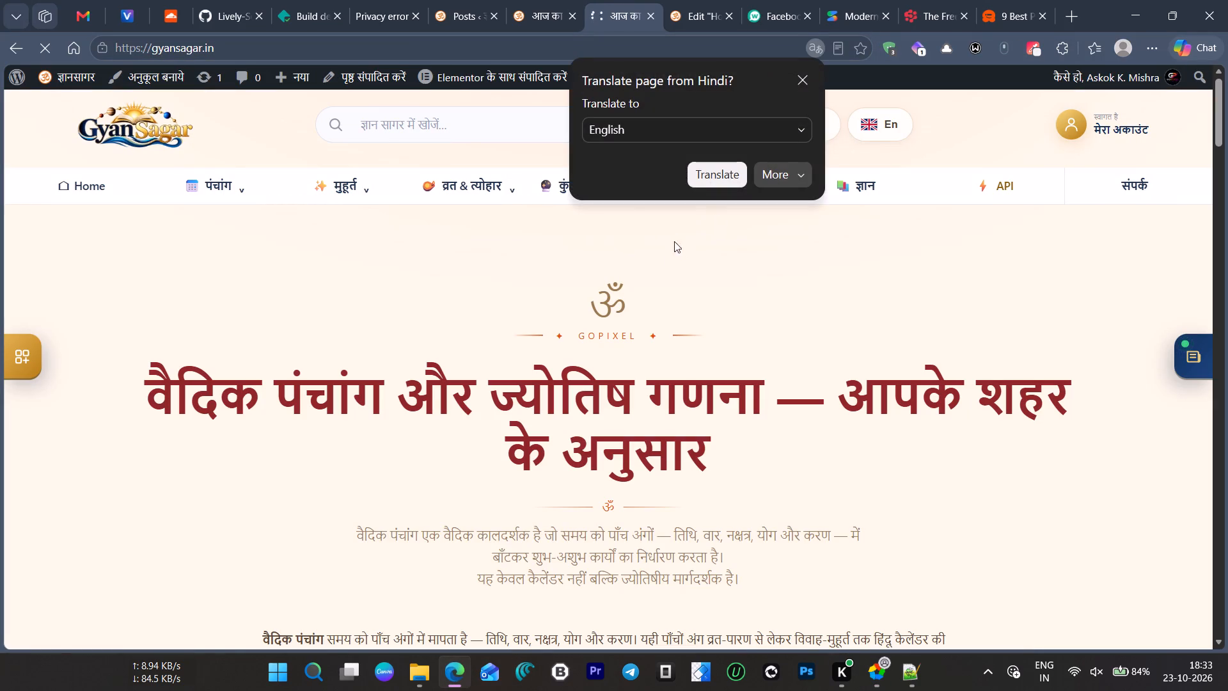
left_click(610, 264)
left_click(533, 70)
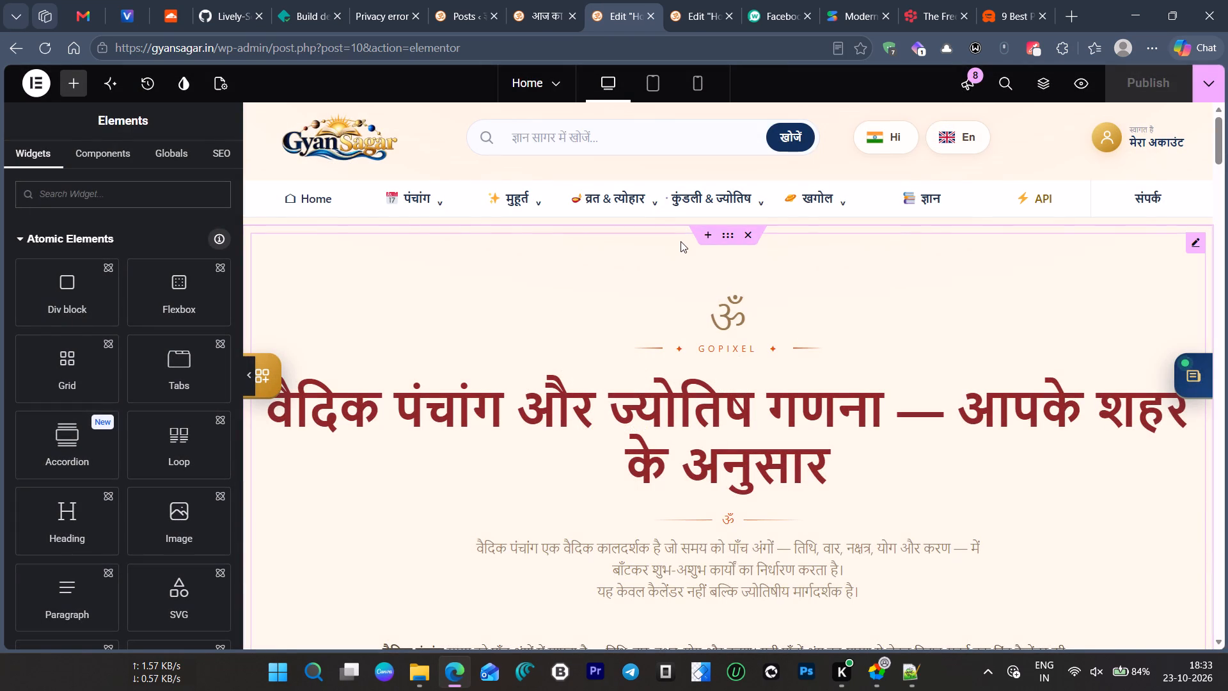
Delete the existing content container from the Hindi homepage.
left_click(747, 238)
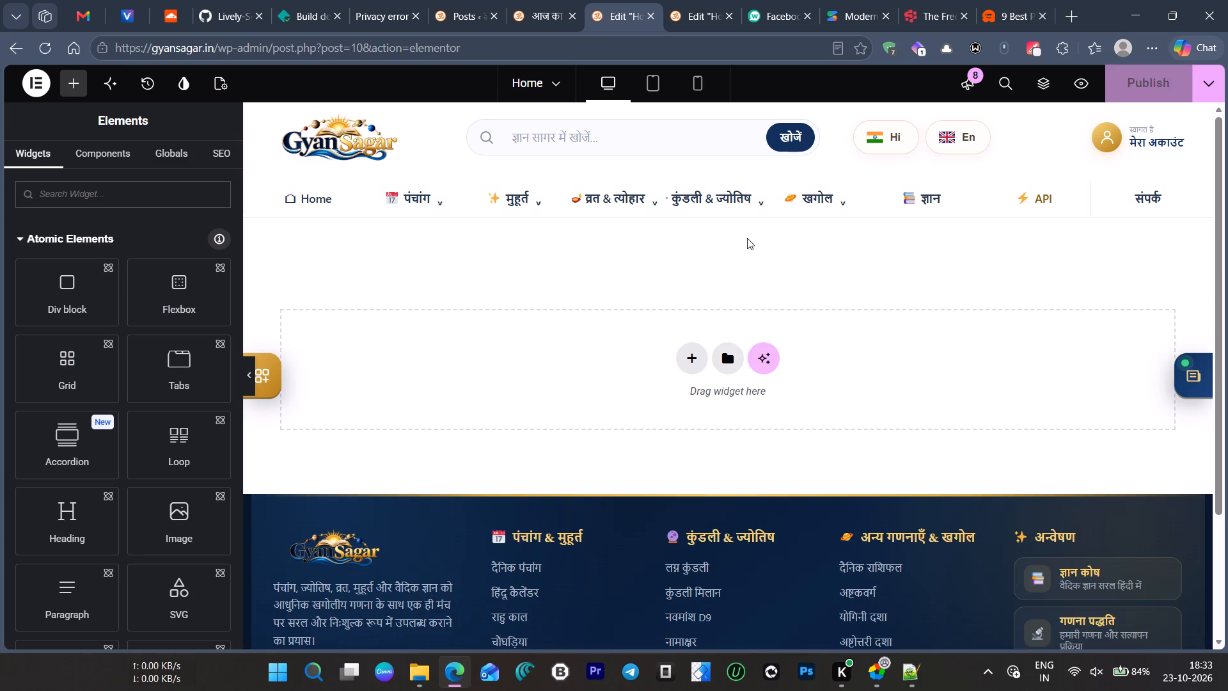
Import gyan-sagar-homepage-hi-elementor-import.json from Downloads into the Elementor template library.
left_click(732, 369)
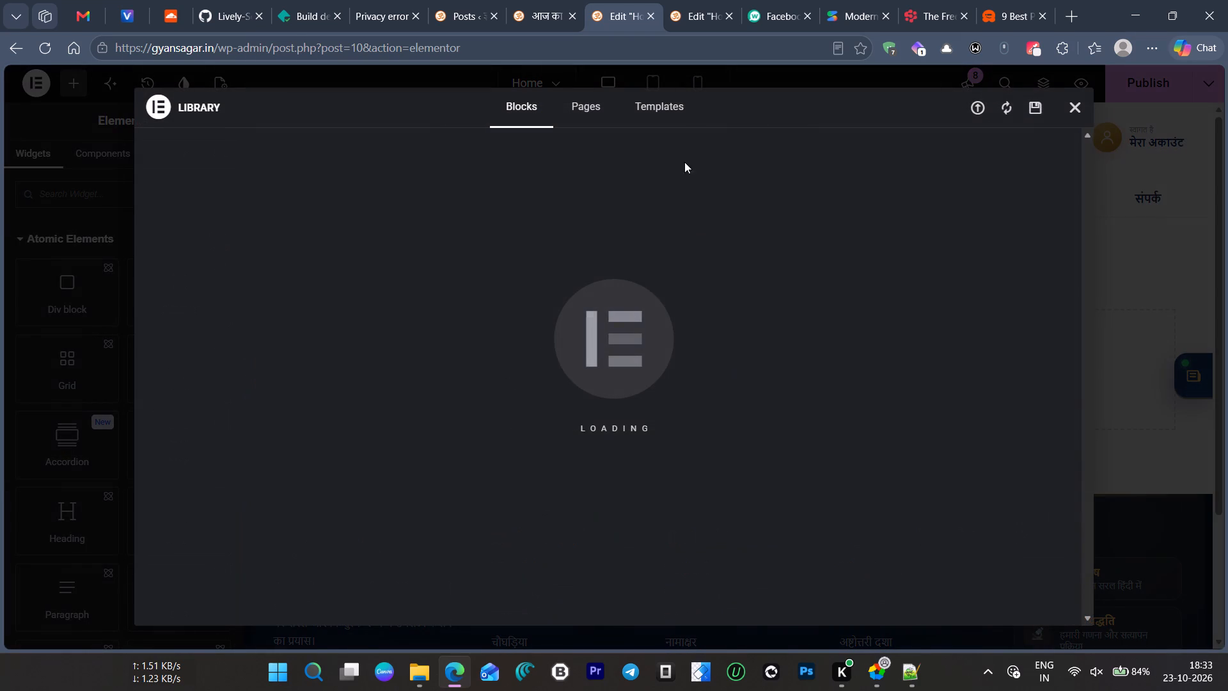
left_click(673, 106)
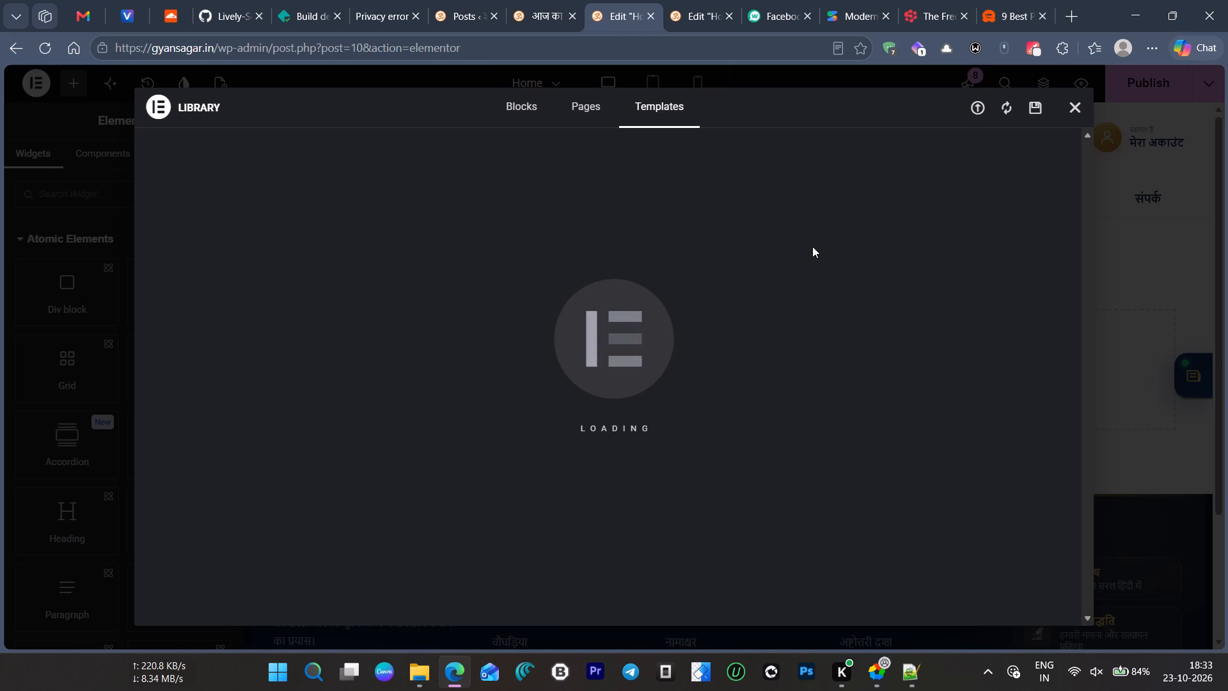
left_click(976, 107)
left_click(623, 426)
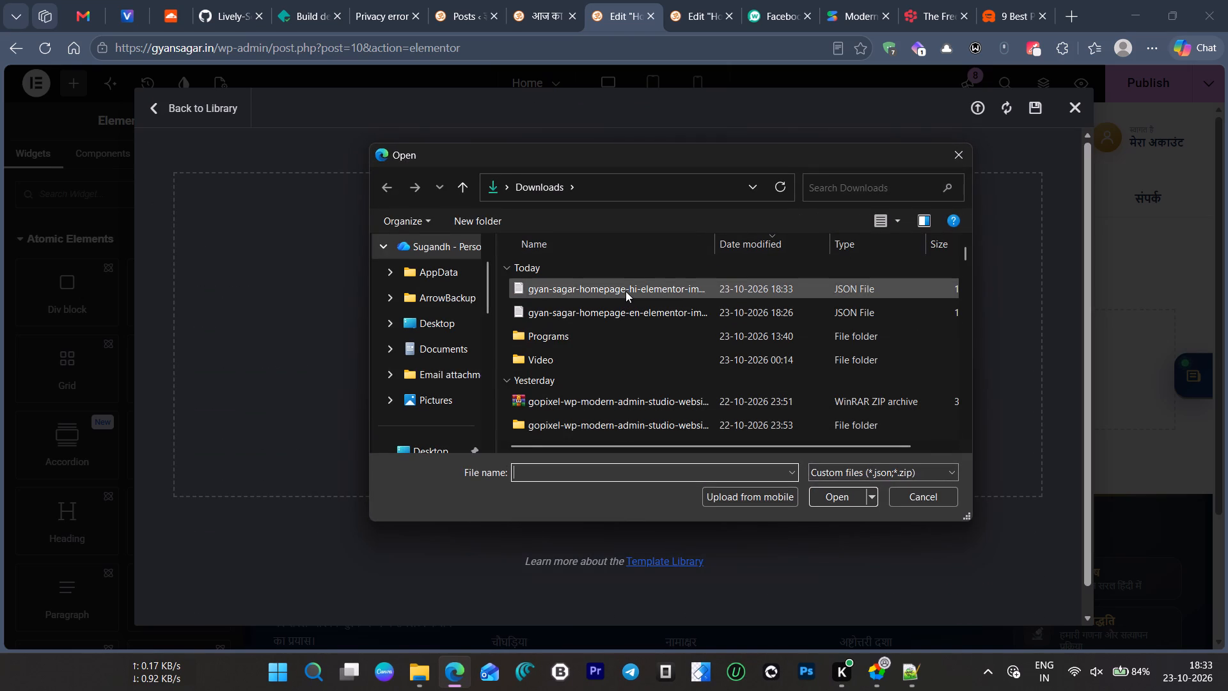
double_click(626, 291)
left_click(727, 423)
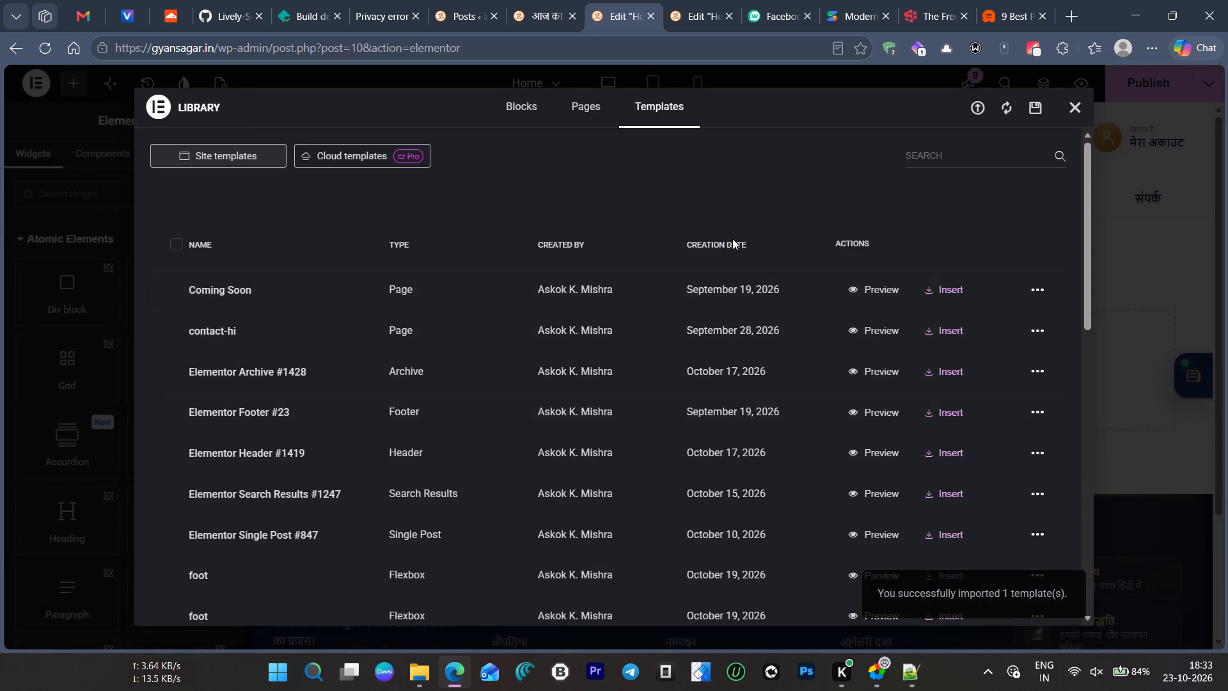
Sort the site templates by newest creation date and insert the Gyan Sagar Homepage — Hindi template.
left_click(732, 239)
left_click(725, 251)
left_click(725, 247)
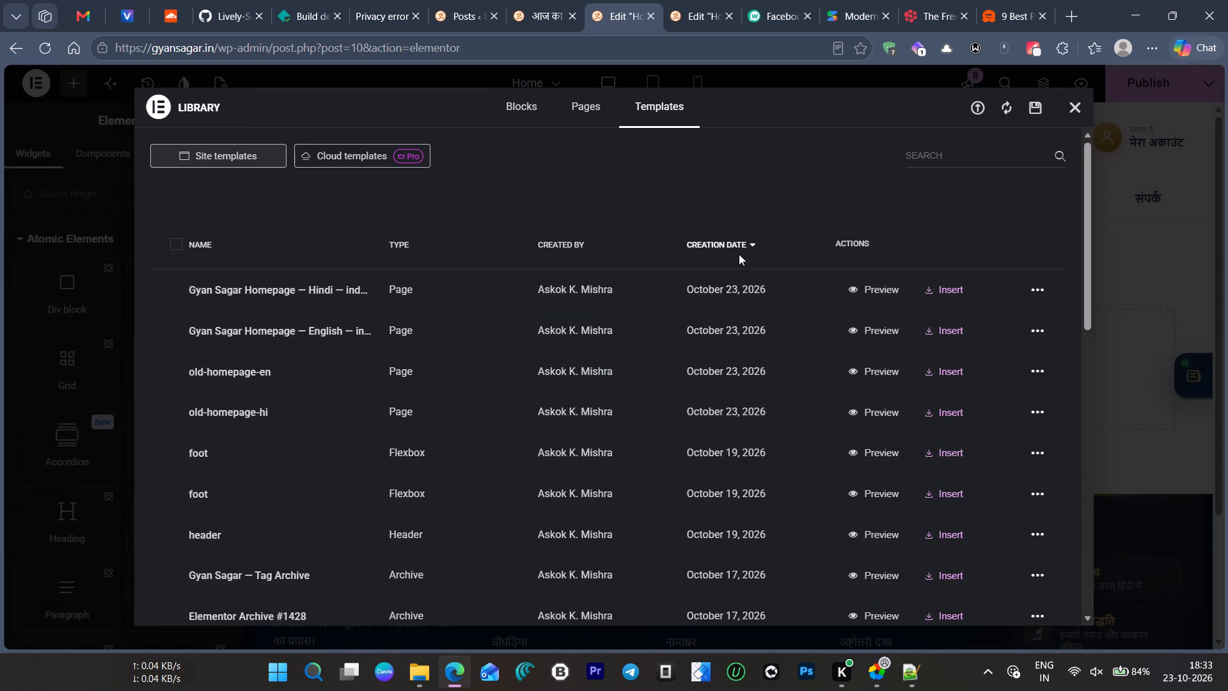
left_click(952, 289)
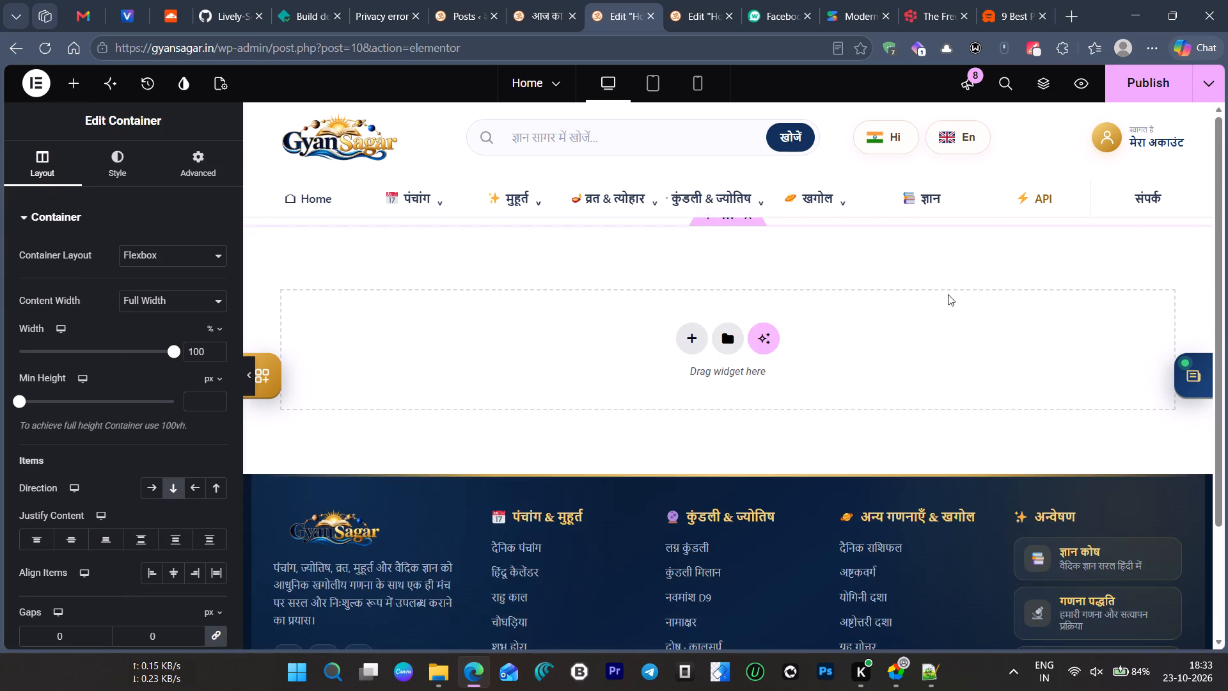
Set the content width to Boxed for the city search container below the Panchang API bar.
scroll(750, 310, "down", 2)
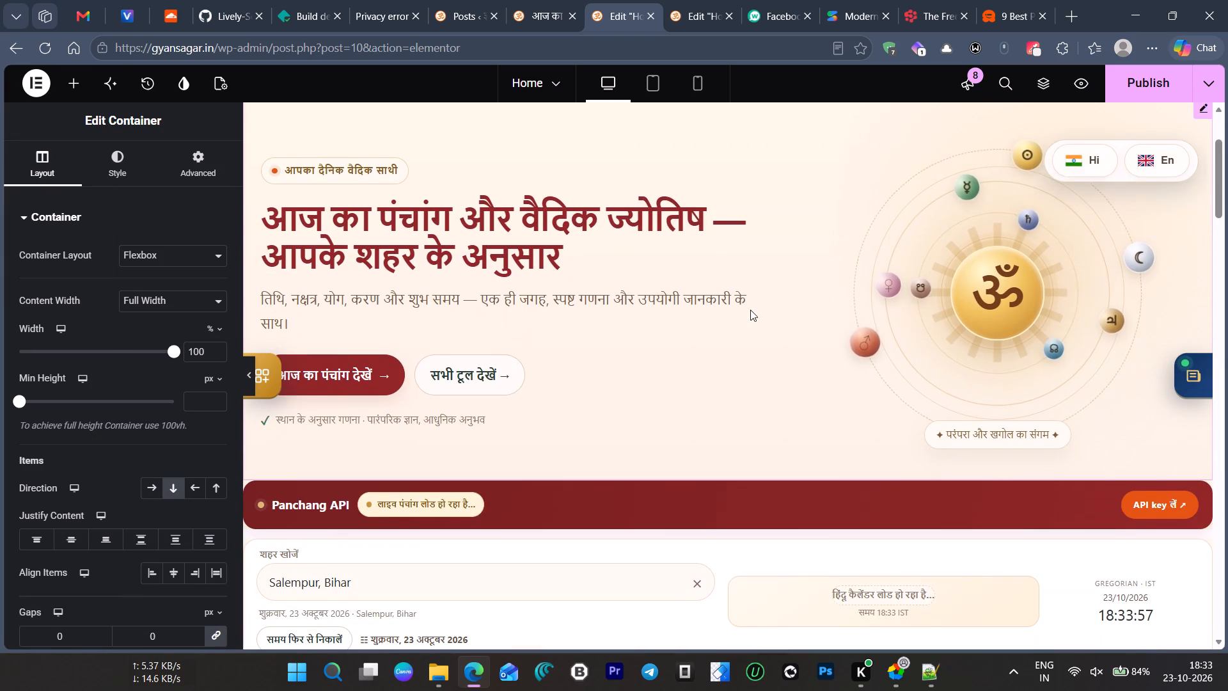
scroll(750, 310, "down", 3)
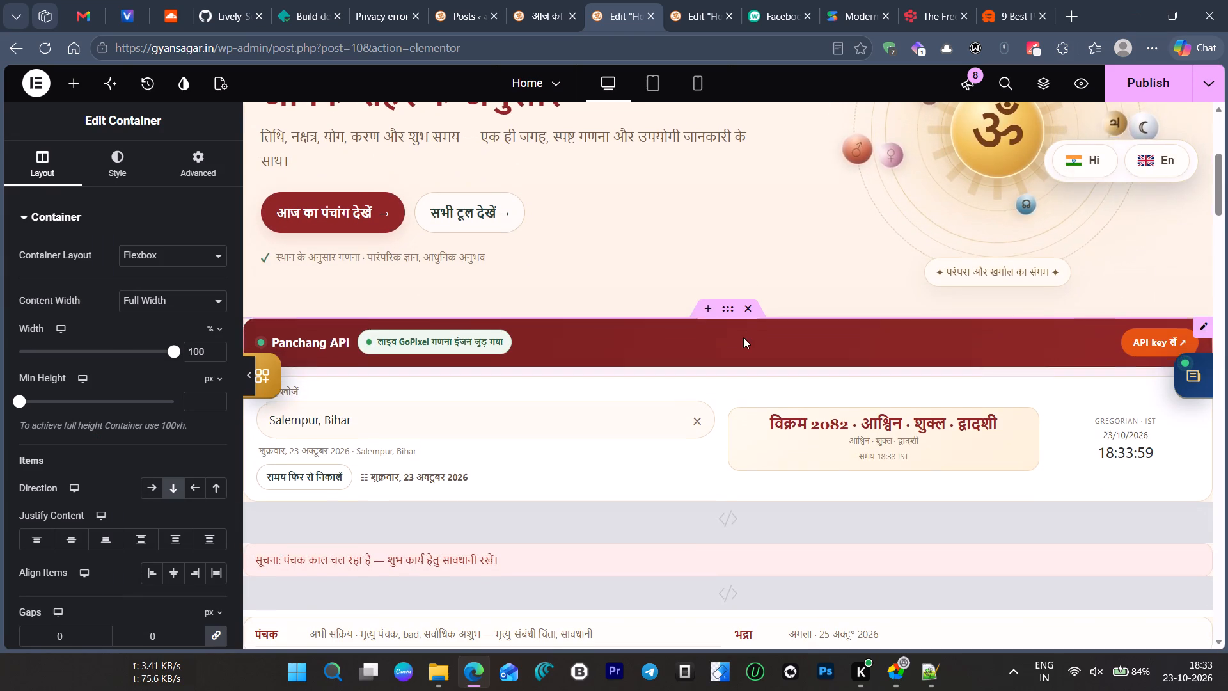
left_click(728, 288)
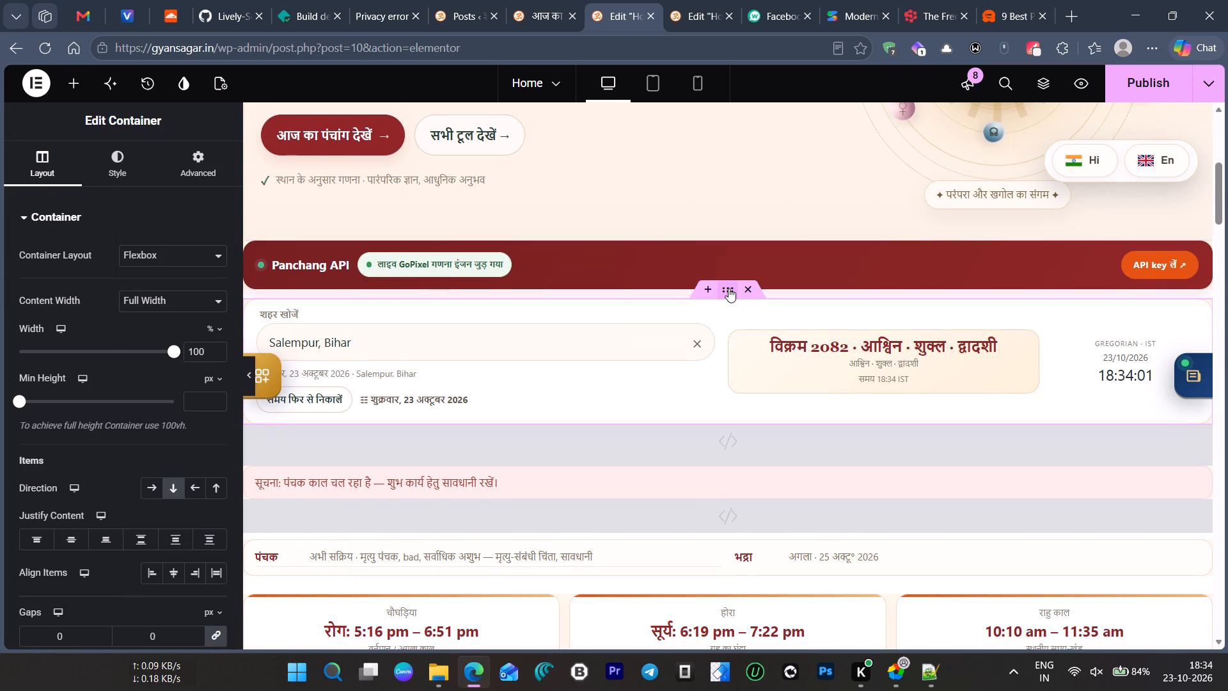
left_click(157, 298)
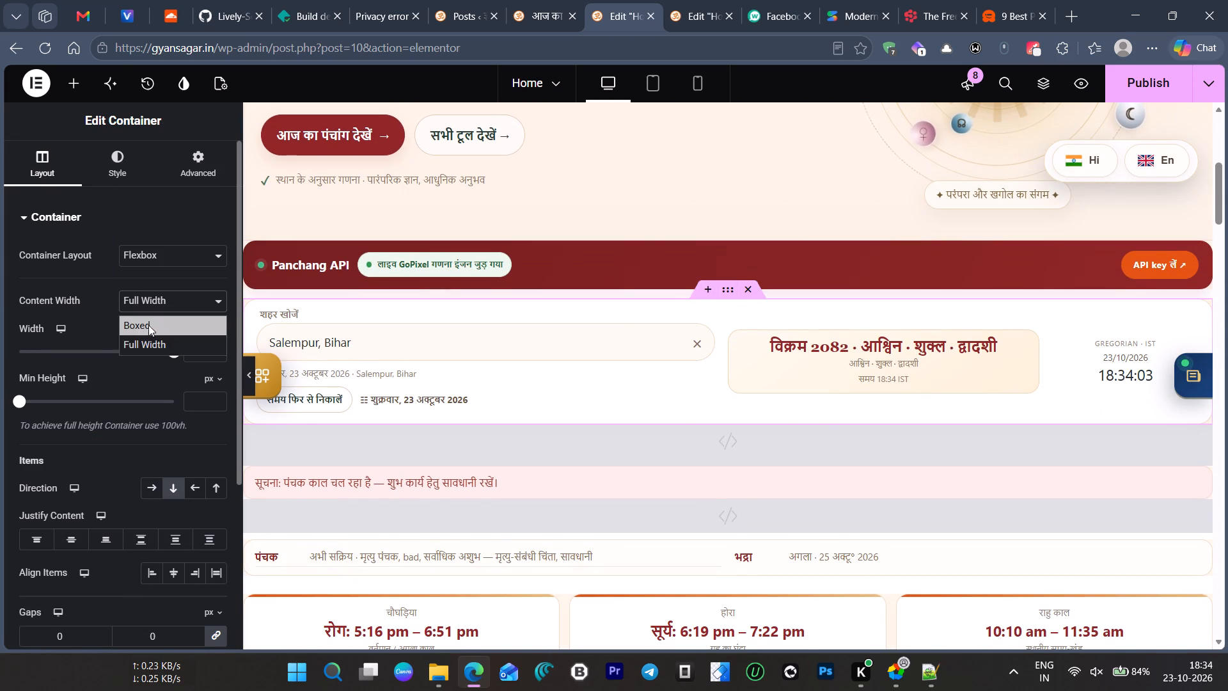
left_click(148, 325)
Set the content width to Boxed for both code-widget containers between the city search and the Panchak and Bhadra container.
scroll(708, 415, "down", 1)
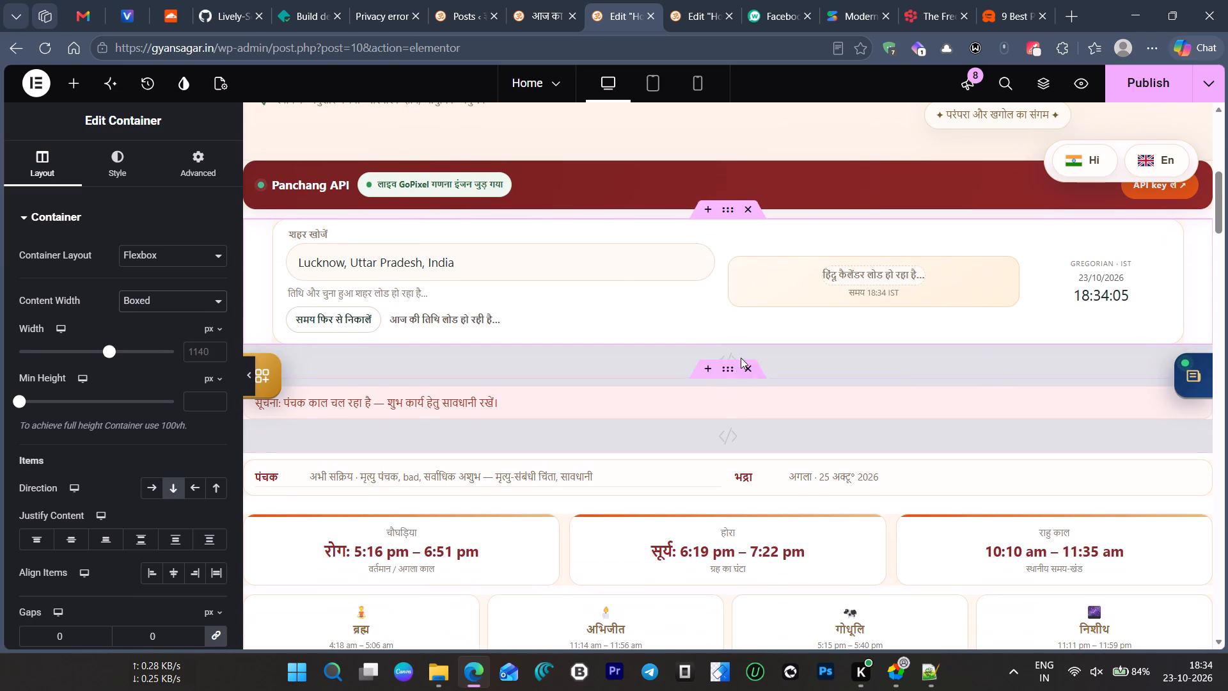
left_click(723, 335)
left_click(157, 302)
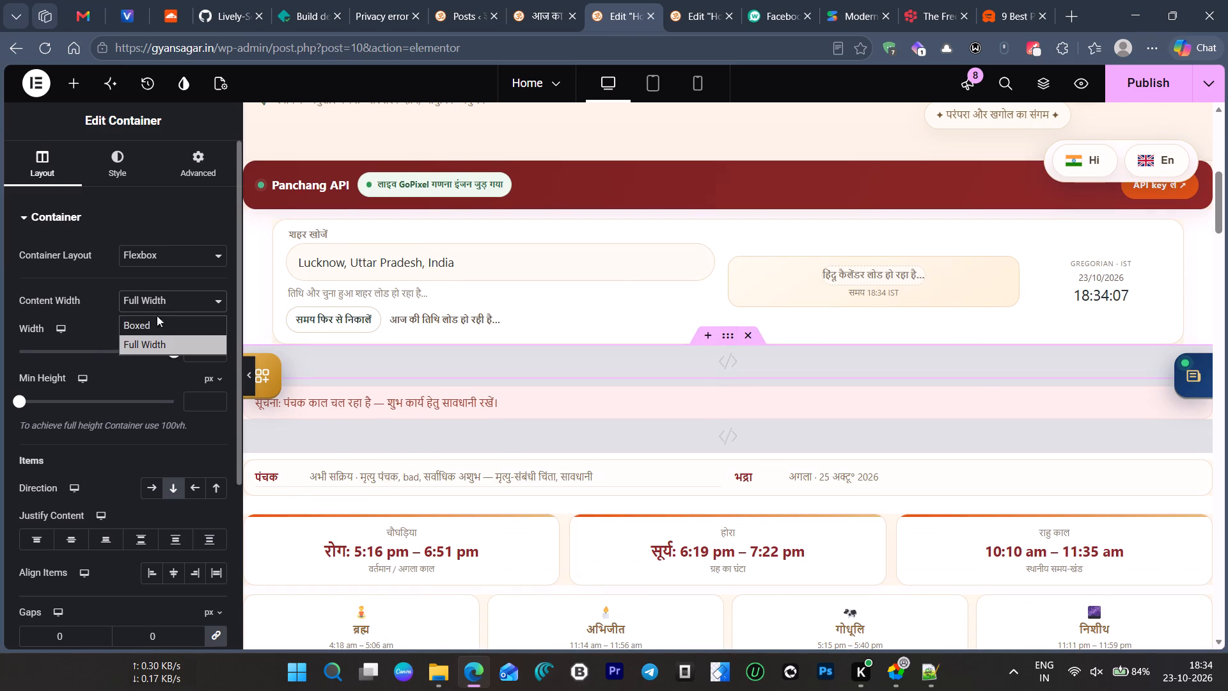
left_click(157, 331)
left_click(728, 369)
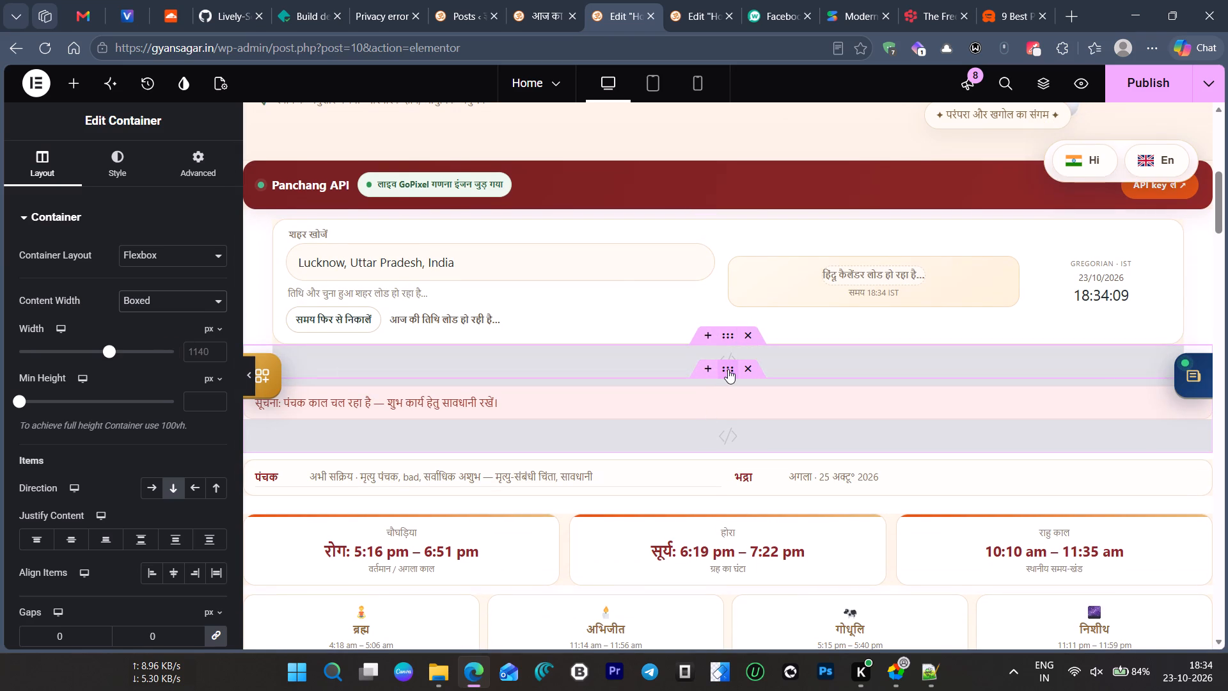
left_click(143, 298)
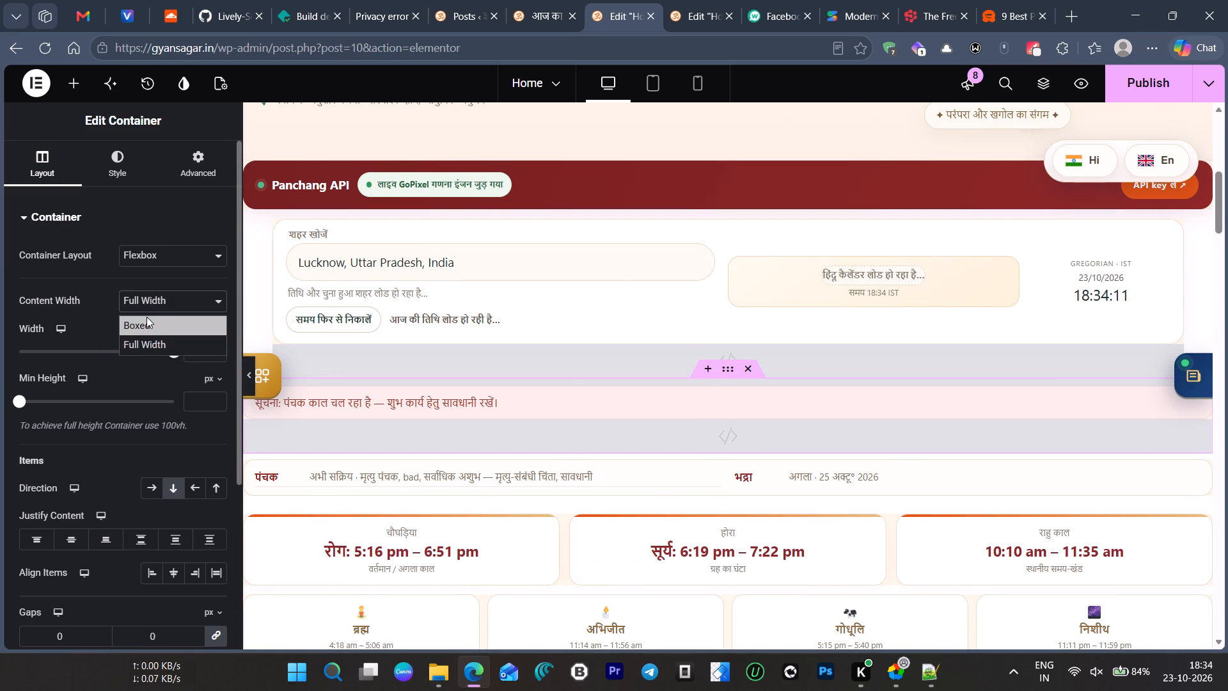
left_click(146, 317)
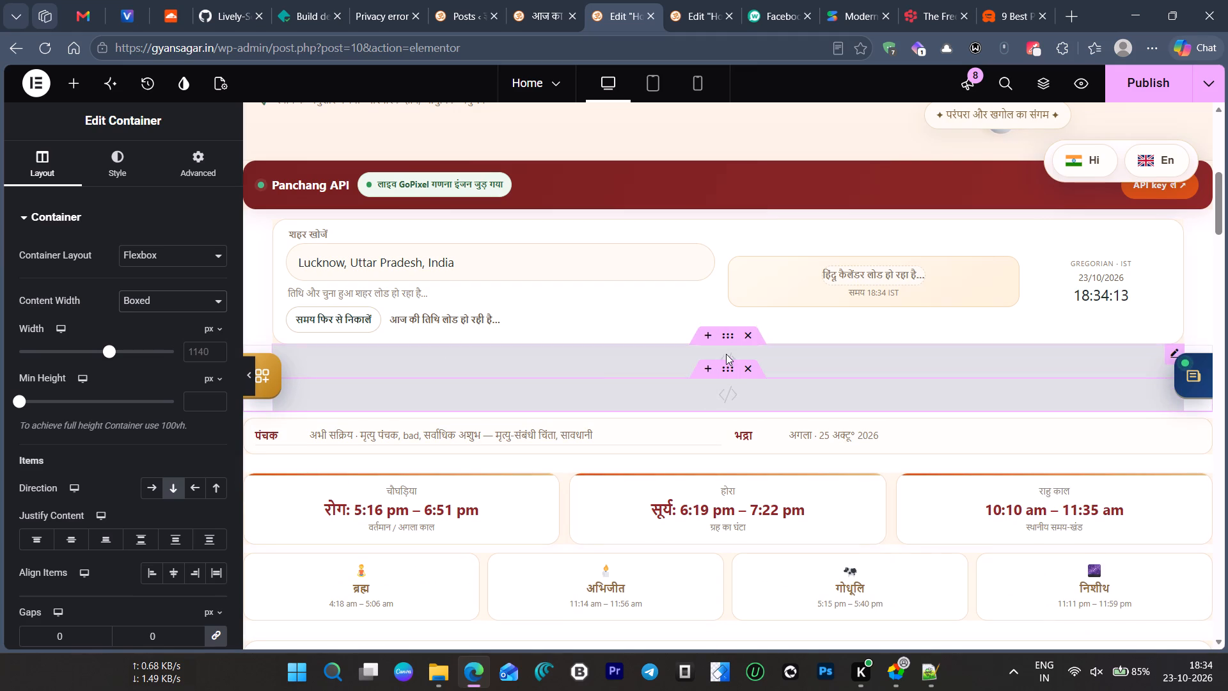
Set the content width to Boxed for the Panchak and Bhadra container and the Choghadiya, Hora and Rahu Kaal row.
left_click(727, 401)
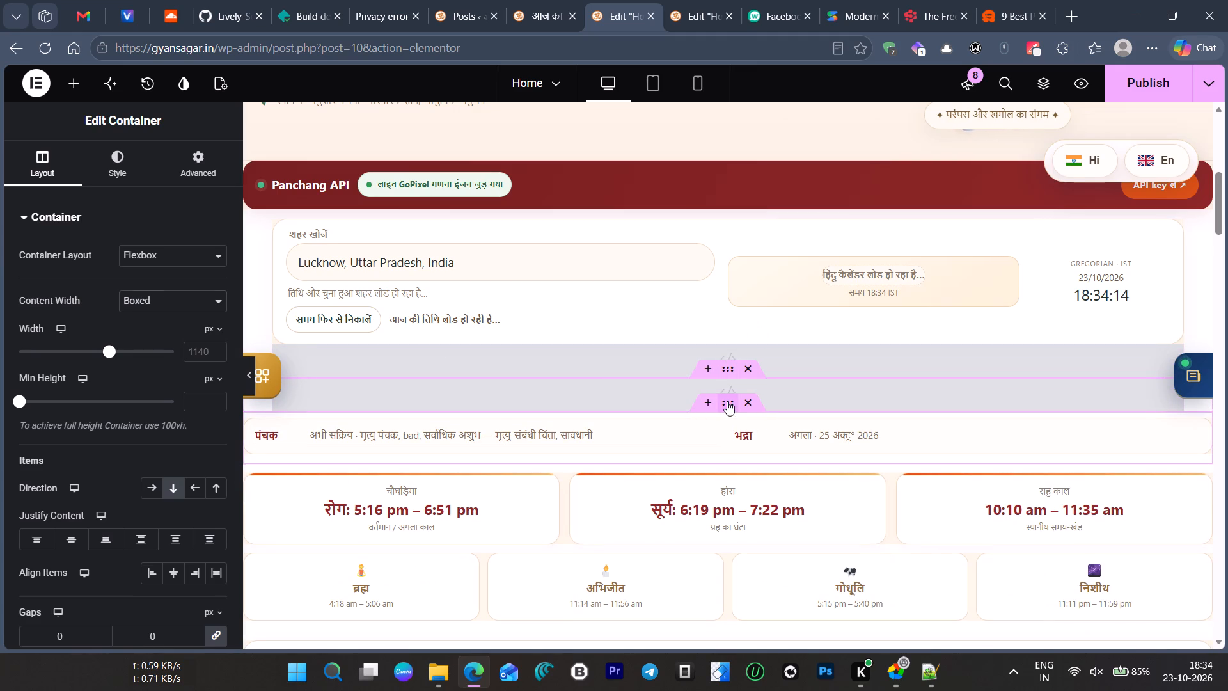
left_click(155, 305)
left_click(153, 319)
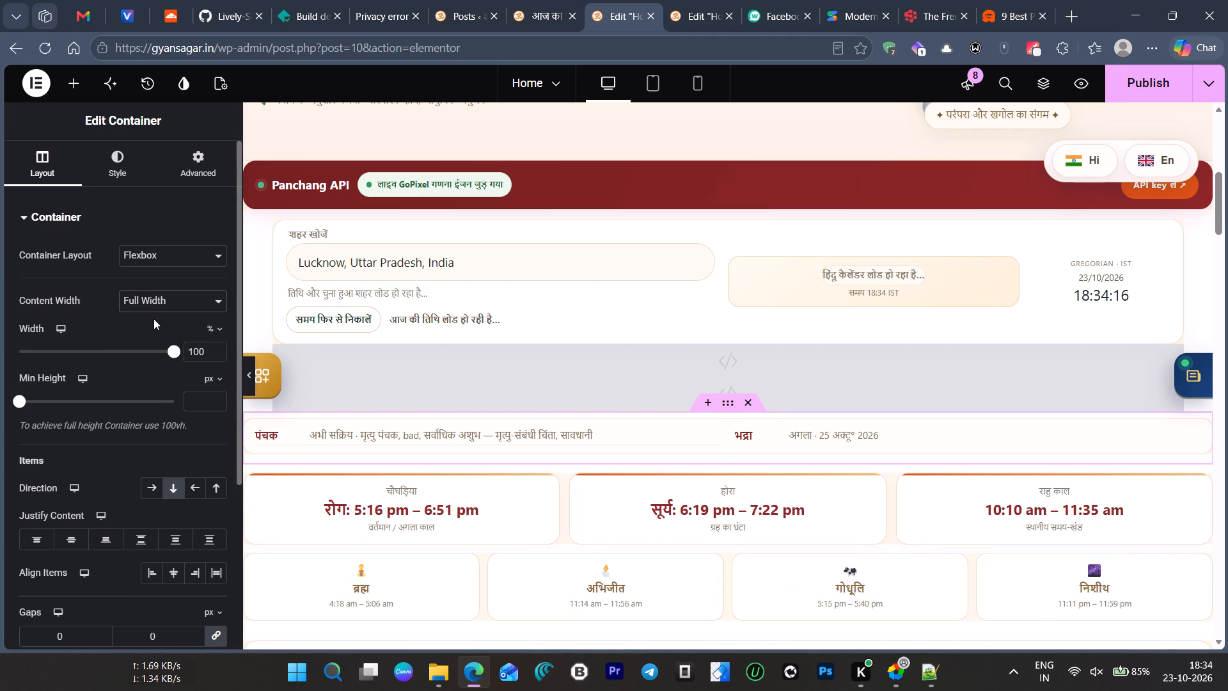
scroll(876, 452, "down", 1)
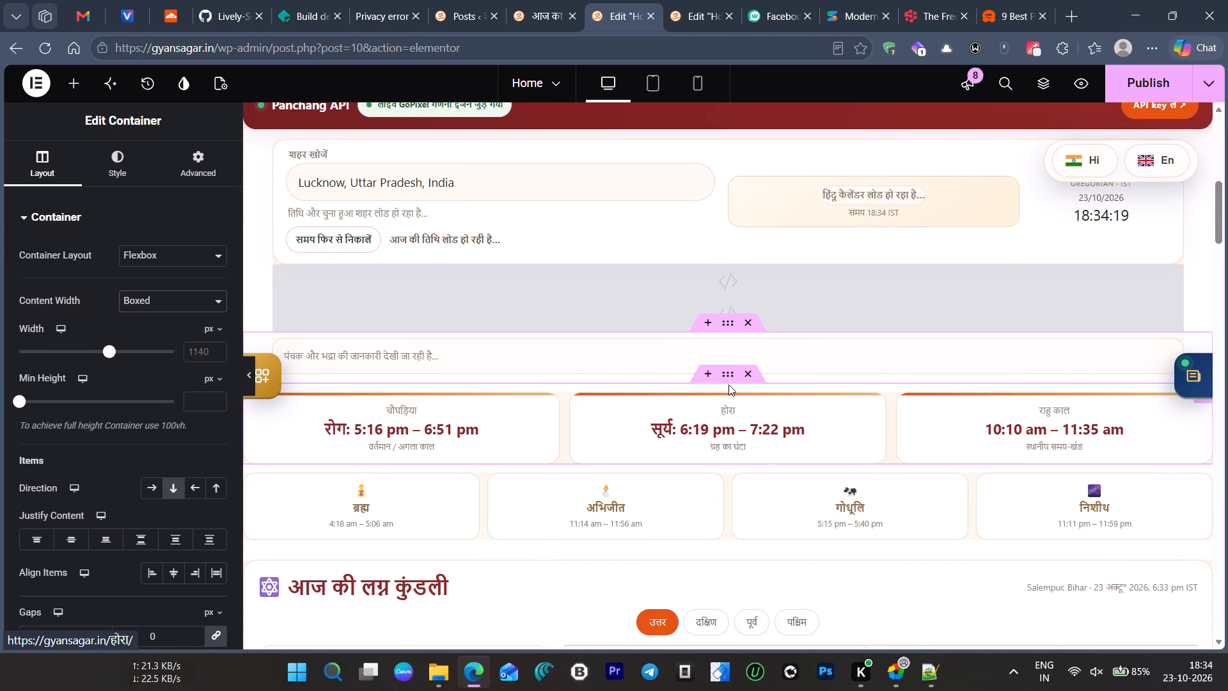
left_click(727, 375)
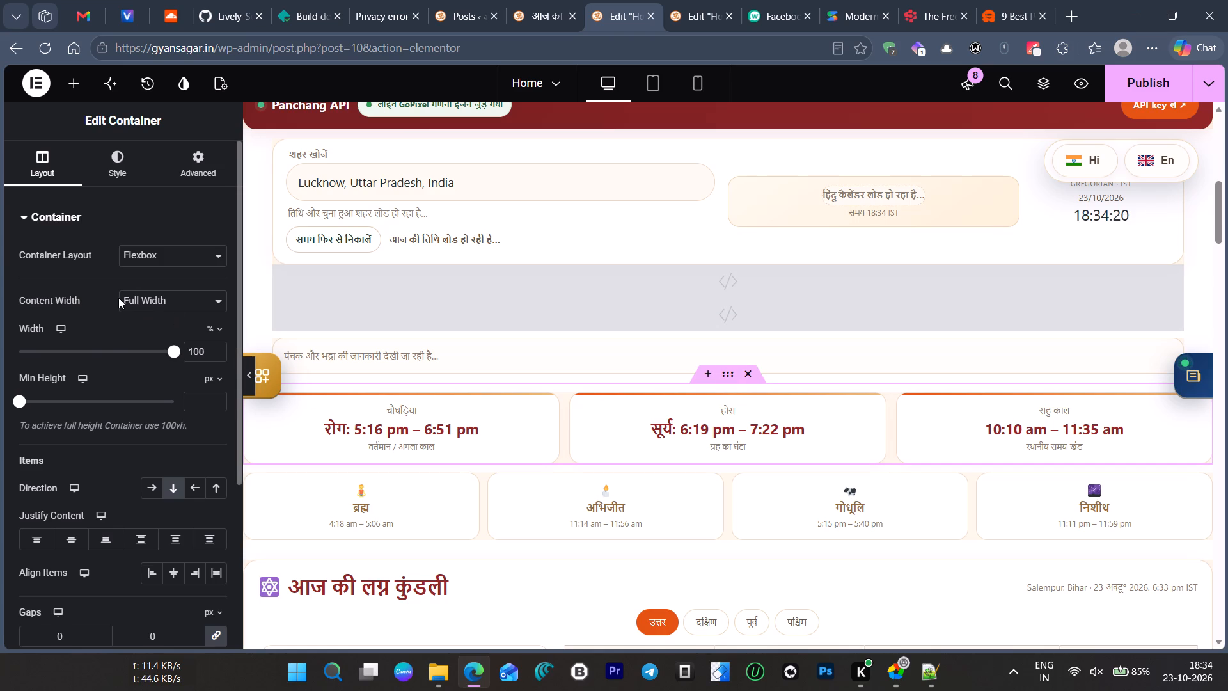
left_click(118, 298)
left_click(139, 304)
left_click(139, 318)
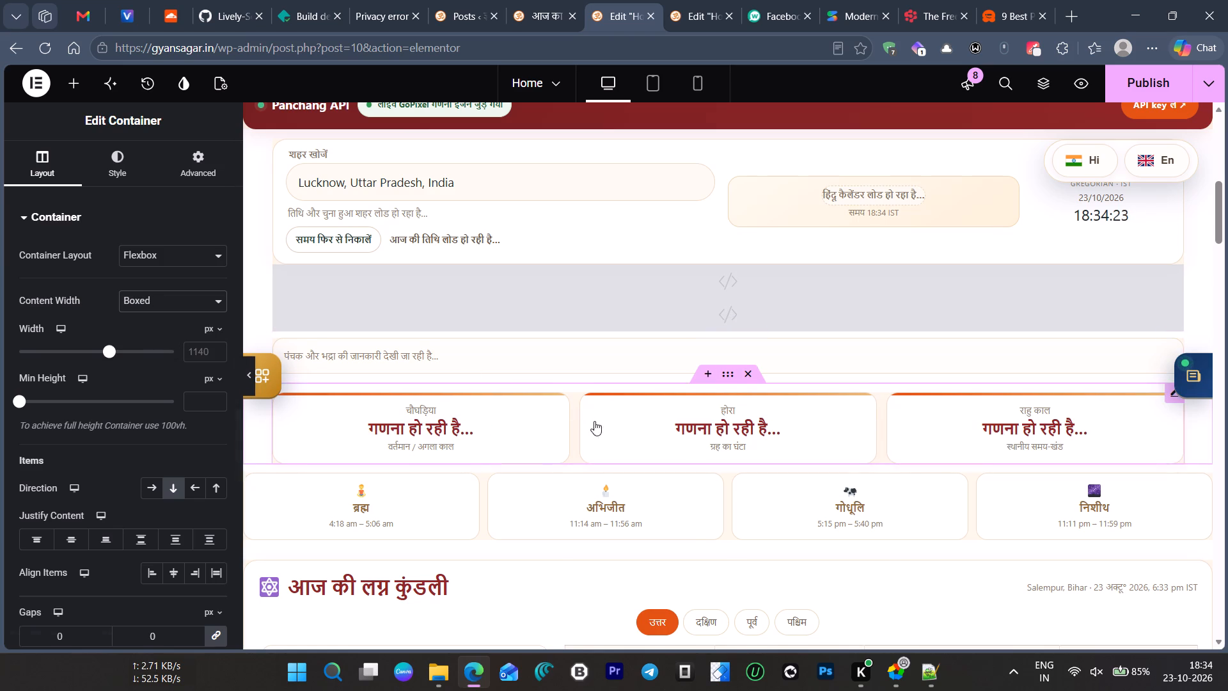
Set the content width to Boxed for the auspicious muhurat row and the Lagna Kundli container.
scroll(594, 421, "down", 2)
left_click(732, 292)
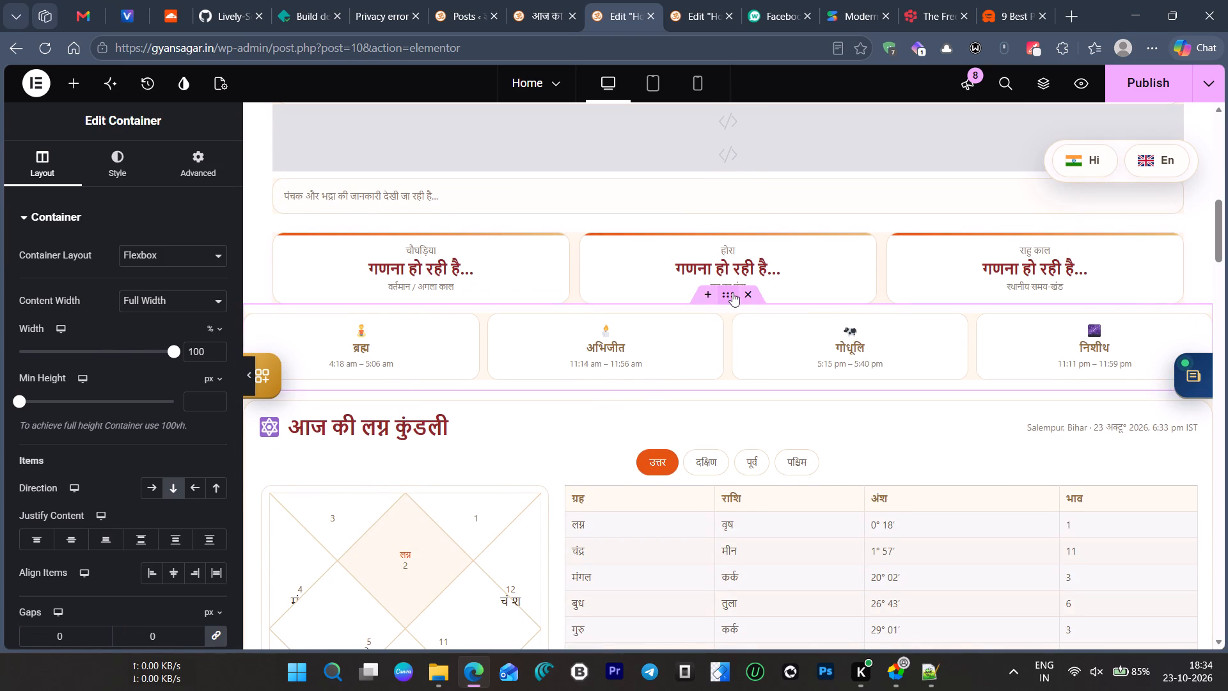
left_click(140, 297)
left_click(143, 323)
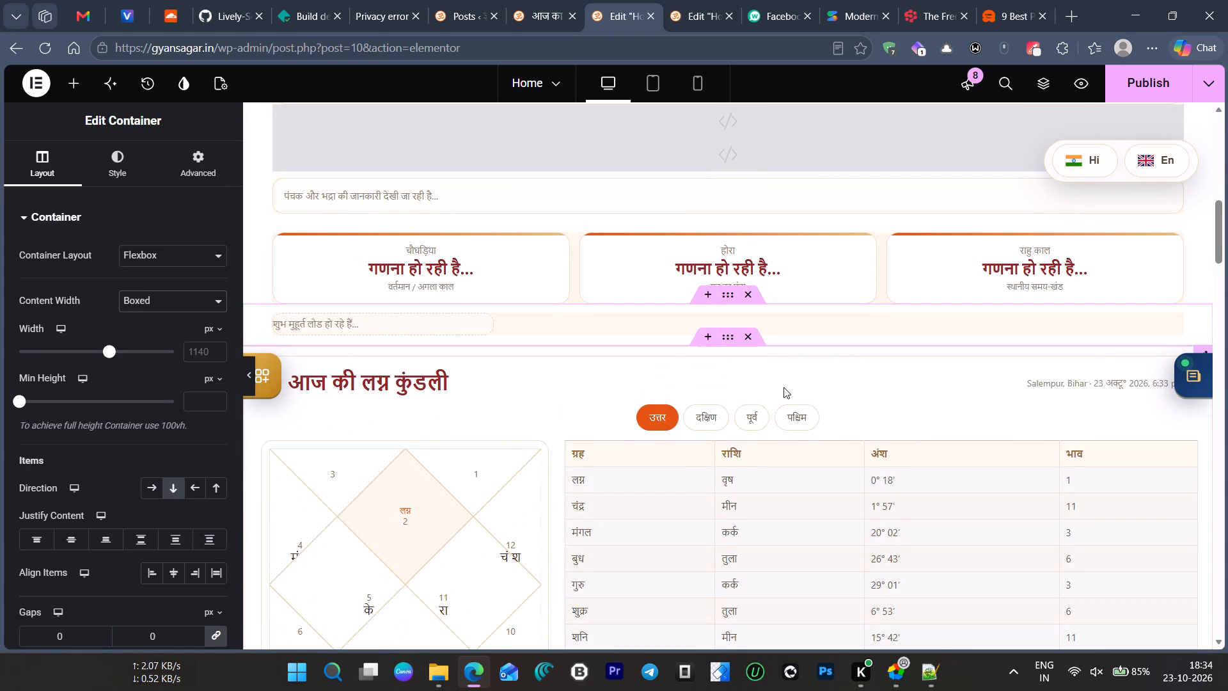
left_click(731, 335)
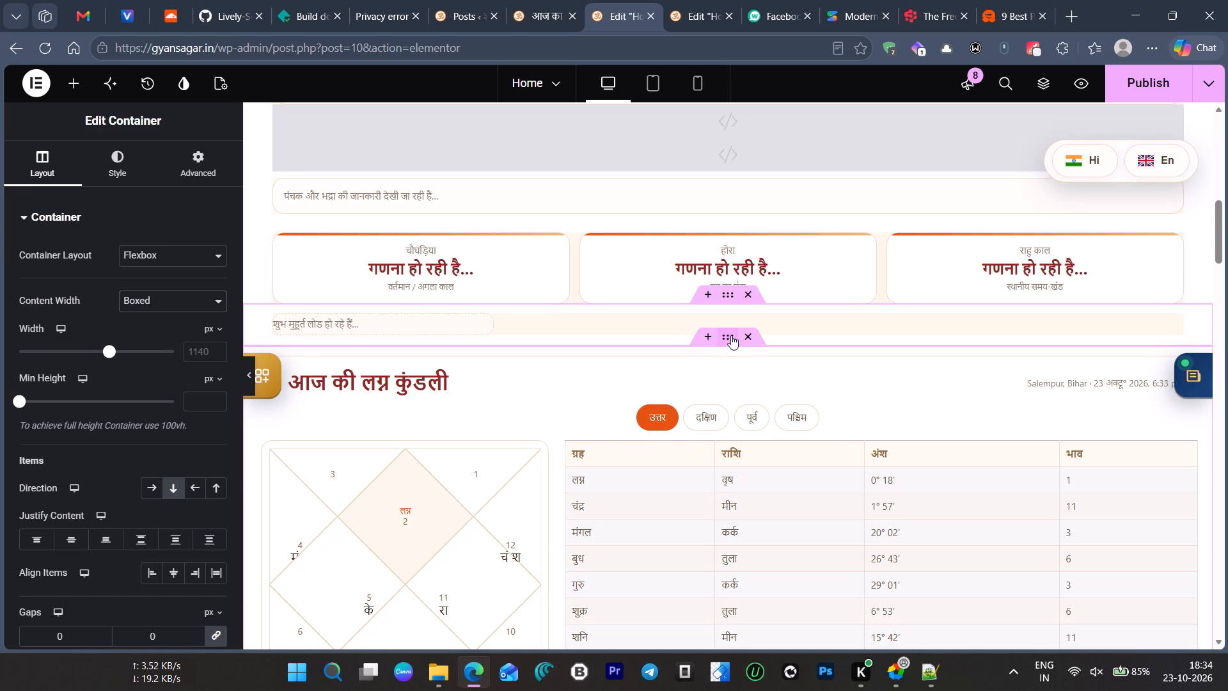
left_click(172, 308)
left_click(157, 330)
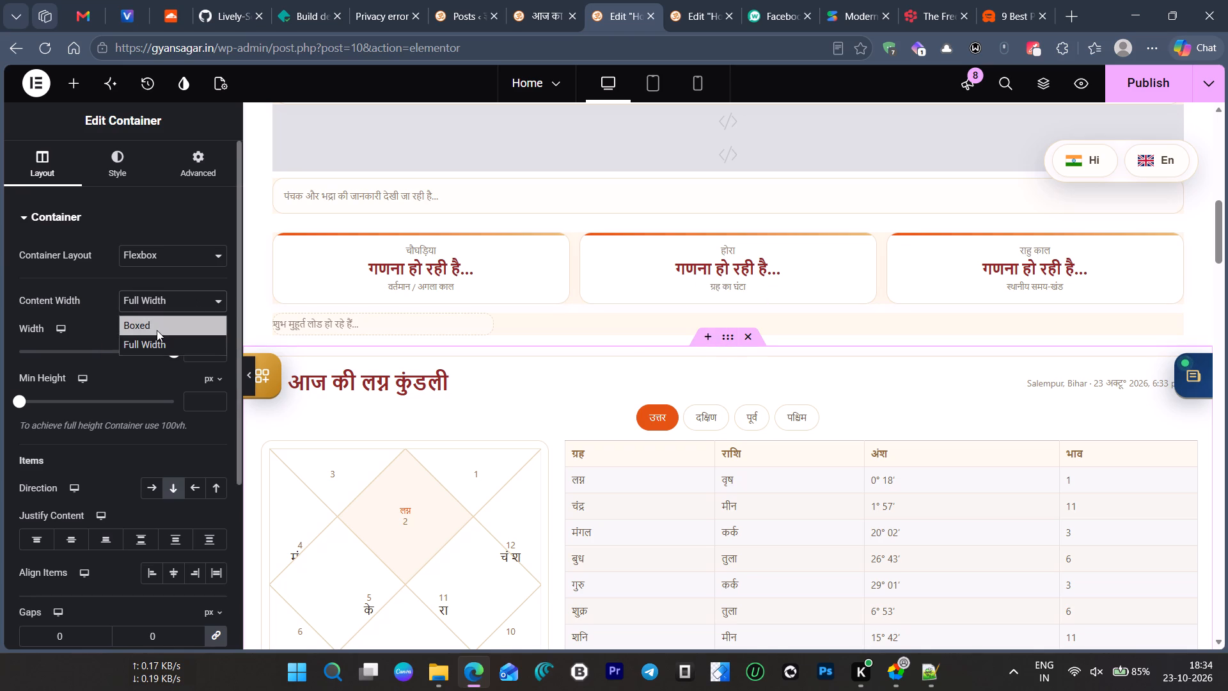
left_click(728, 336)
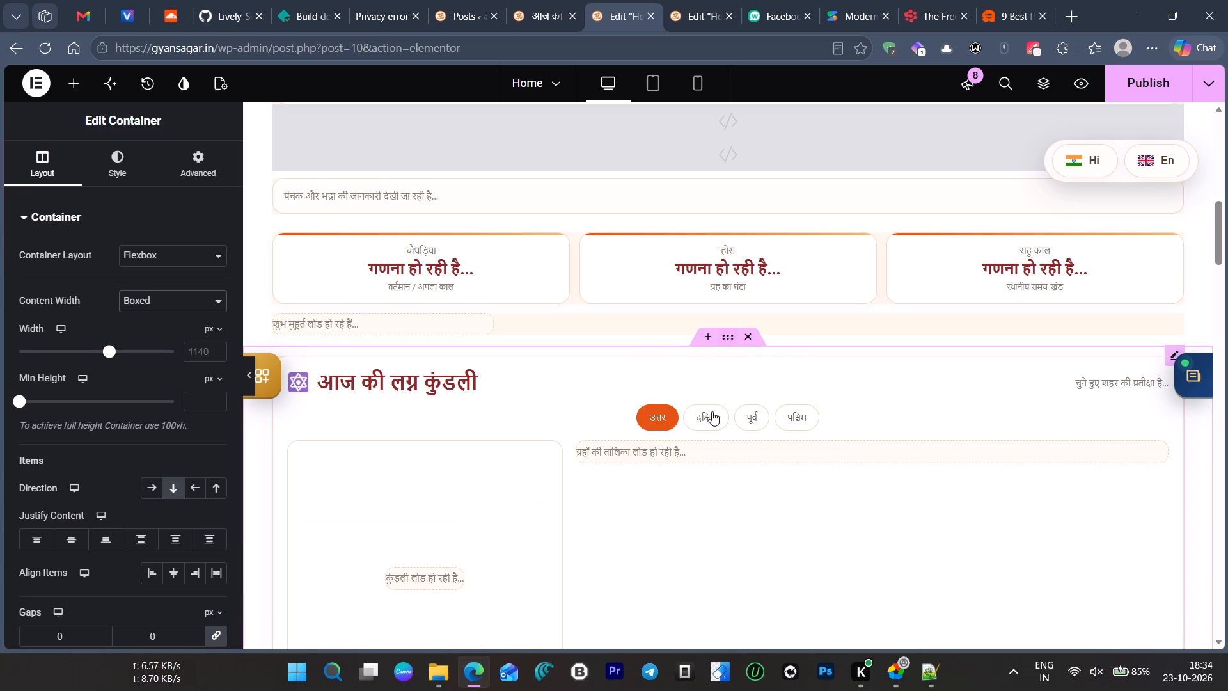
Set the content width to Boxed for the row holding today's Panchang and the upcoming fasts and festivals.
scroll(712, 411, "down", 5)
left_click(728, 354)
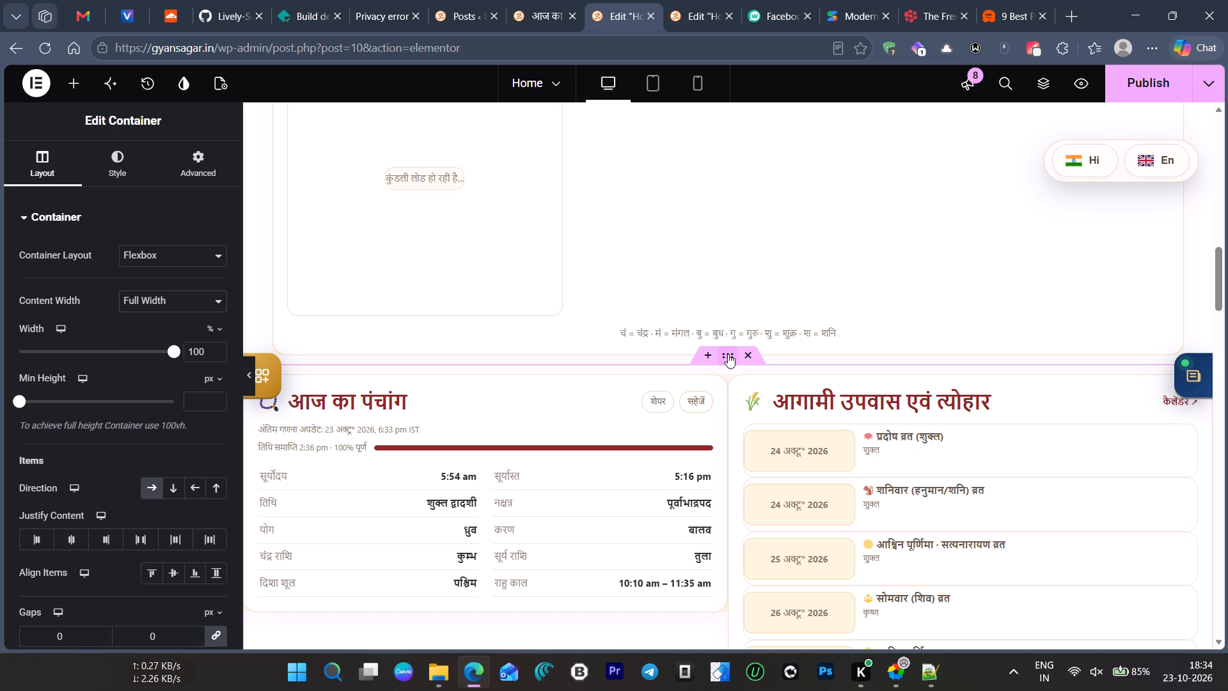
left_click(141, 301)
left_click(146, 322)
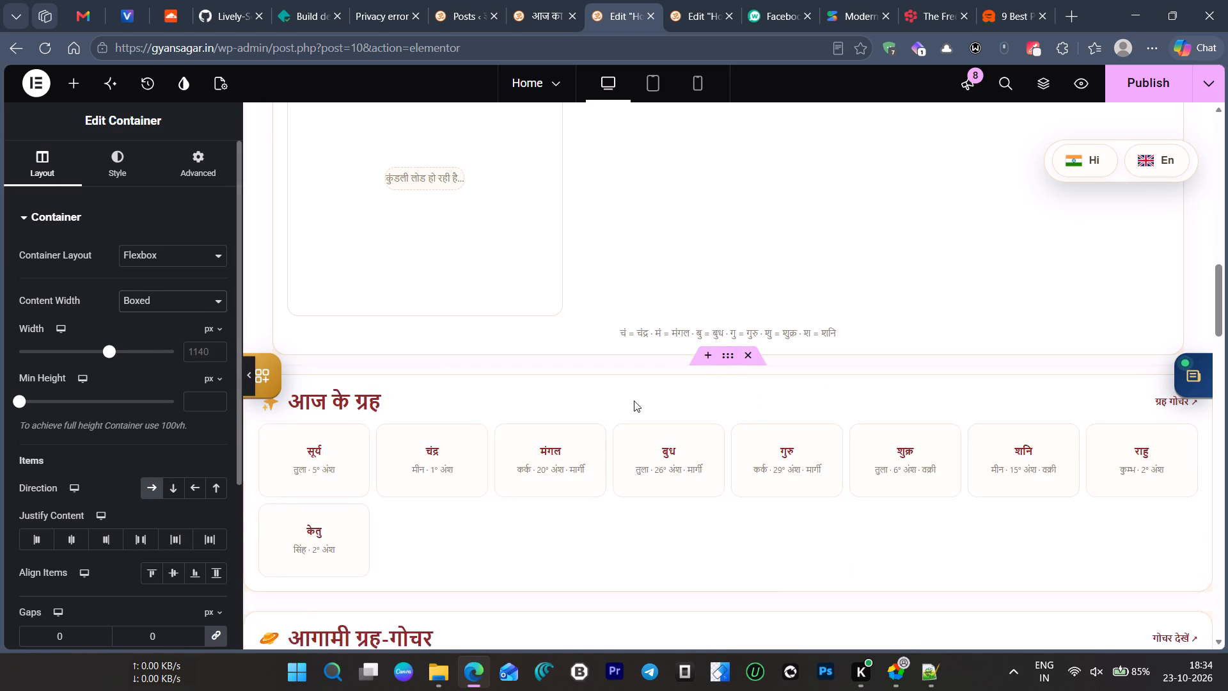
Set the content width to Boxed for the today's planets container and the upcoming planetary transits container.
scroll(743, 424, "down", 2)
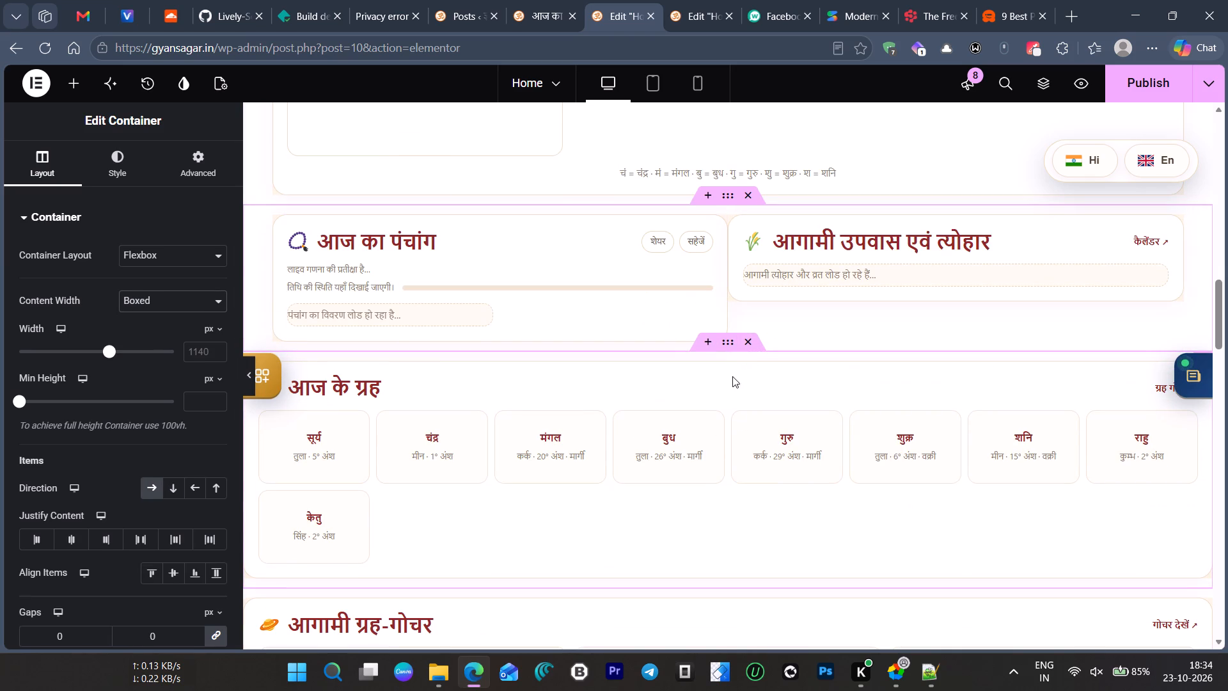
left_click(728, 344)
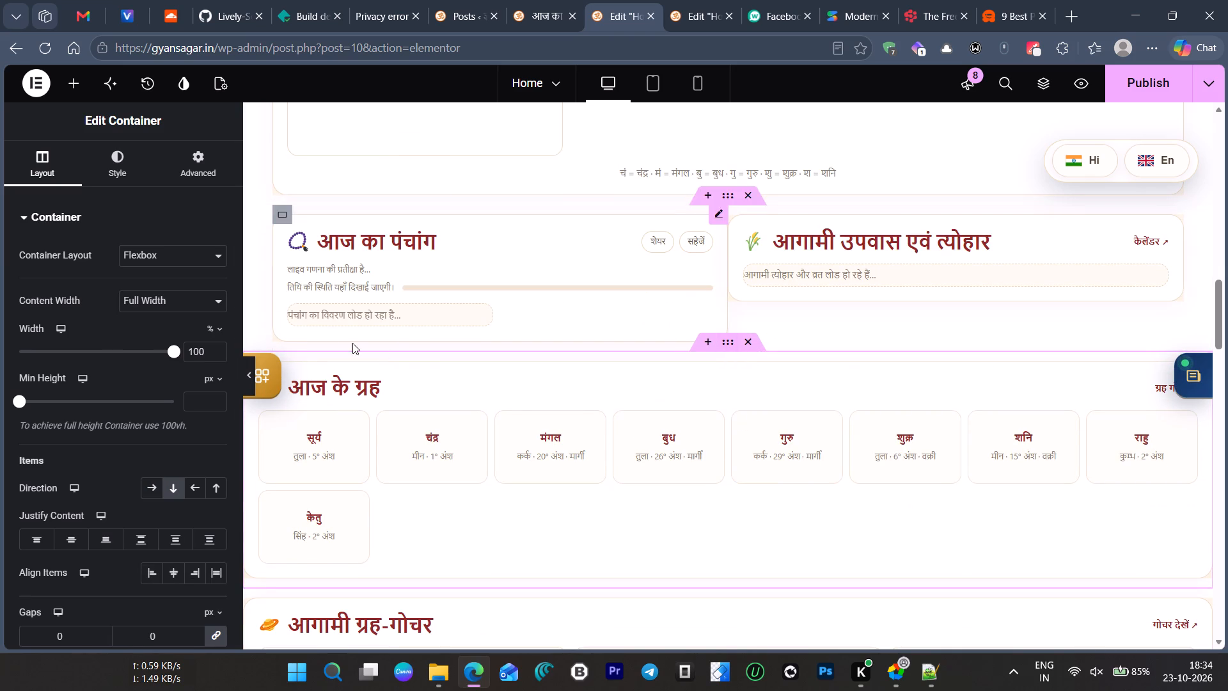
left_click(154, 295)
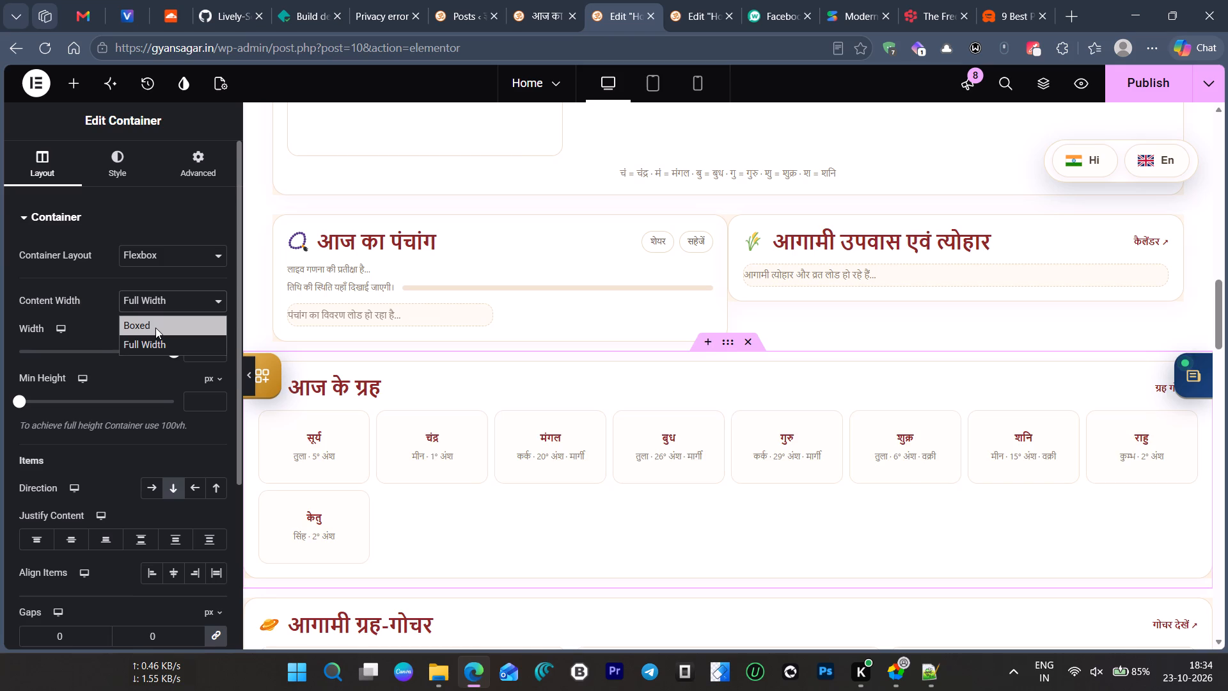
left_click(155, 328)
scroll(563, 415, "down", 3)
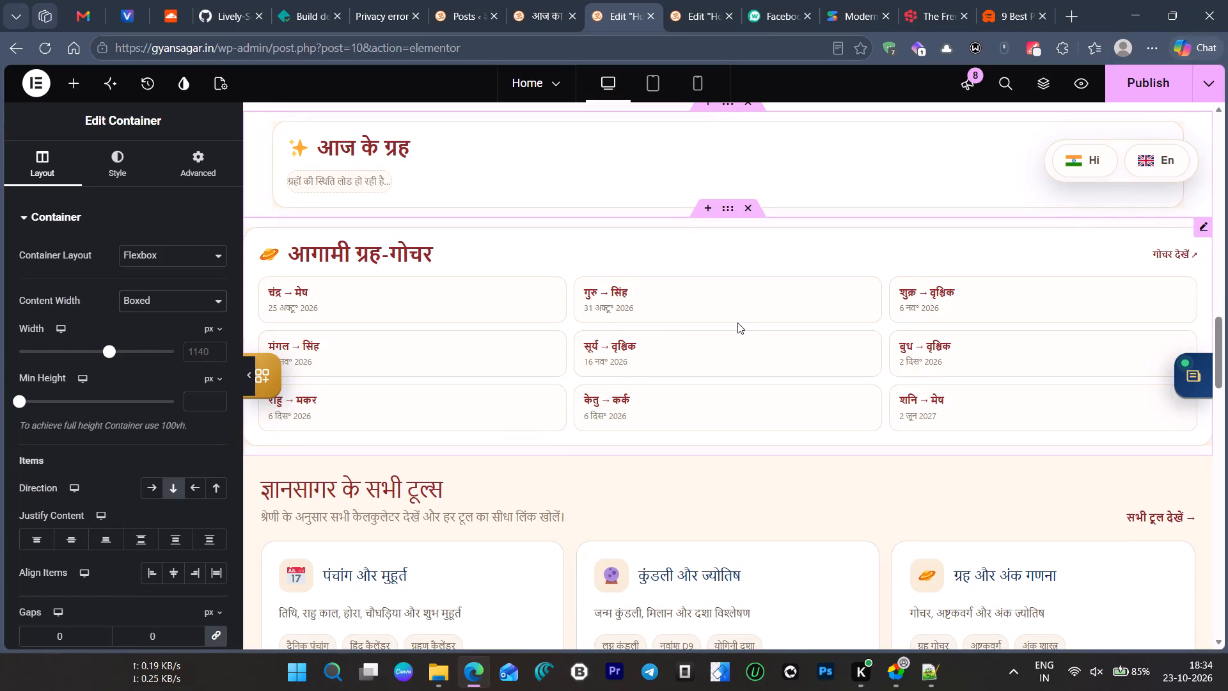
left_click(728, 214)
left_click(151, 292)
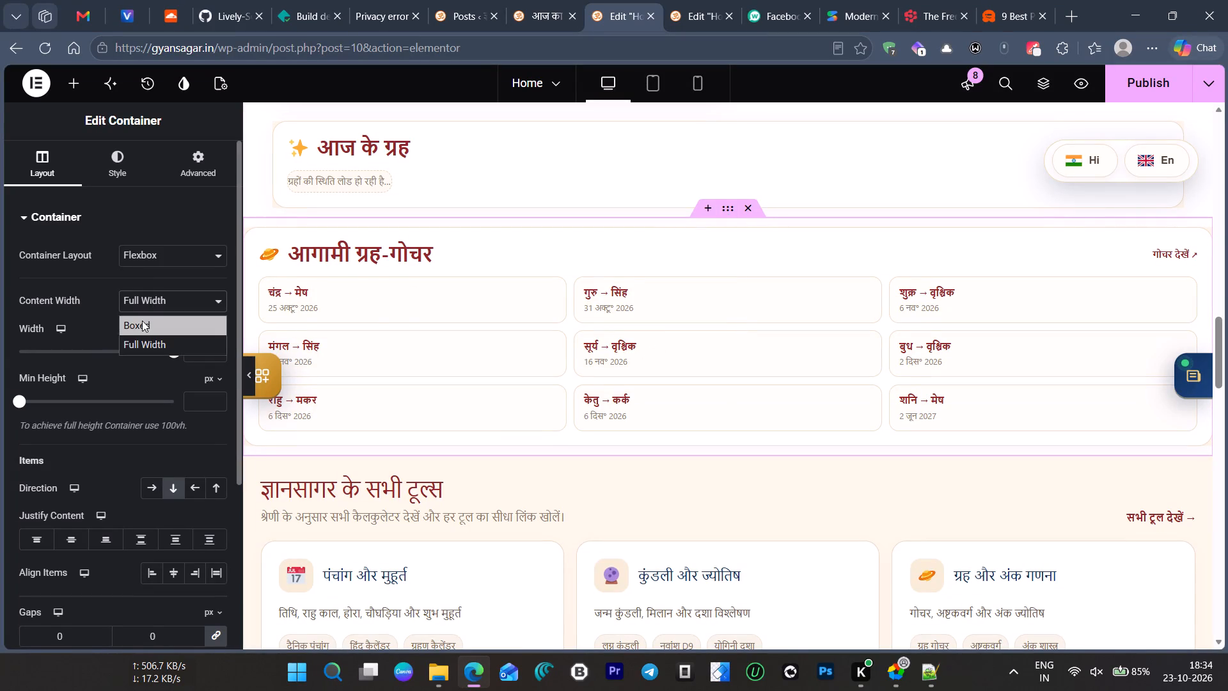
left_click(142, 321)
Check the tools and latest articles sections below the transits container and publish the Hindi homepage.
scroll(598, 373, "down", 3)
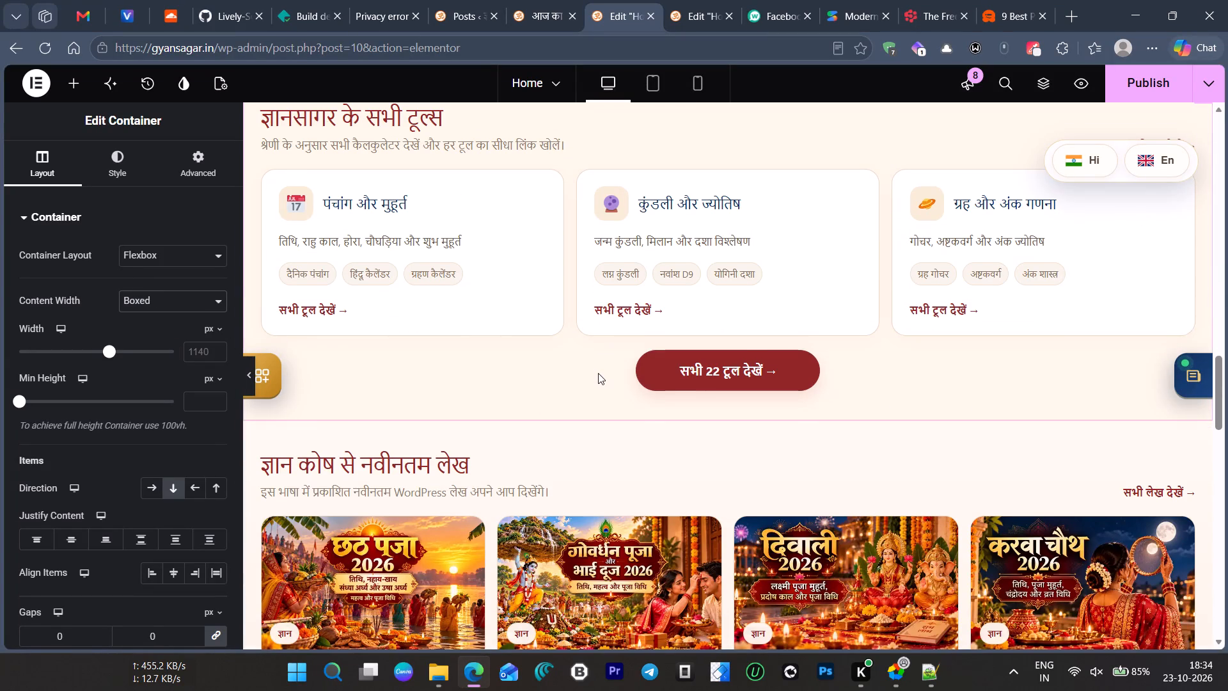
scroll(598, 373, "down", 1)
scroll(844, 374, "up", 5)
left_click(1130, 86)
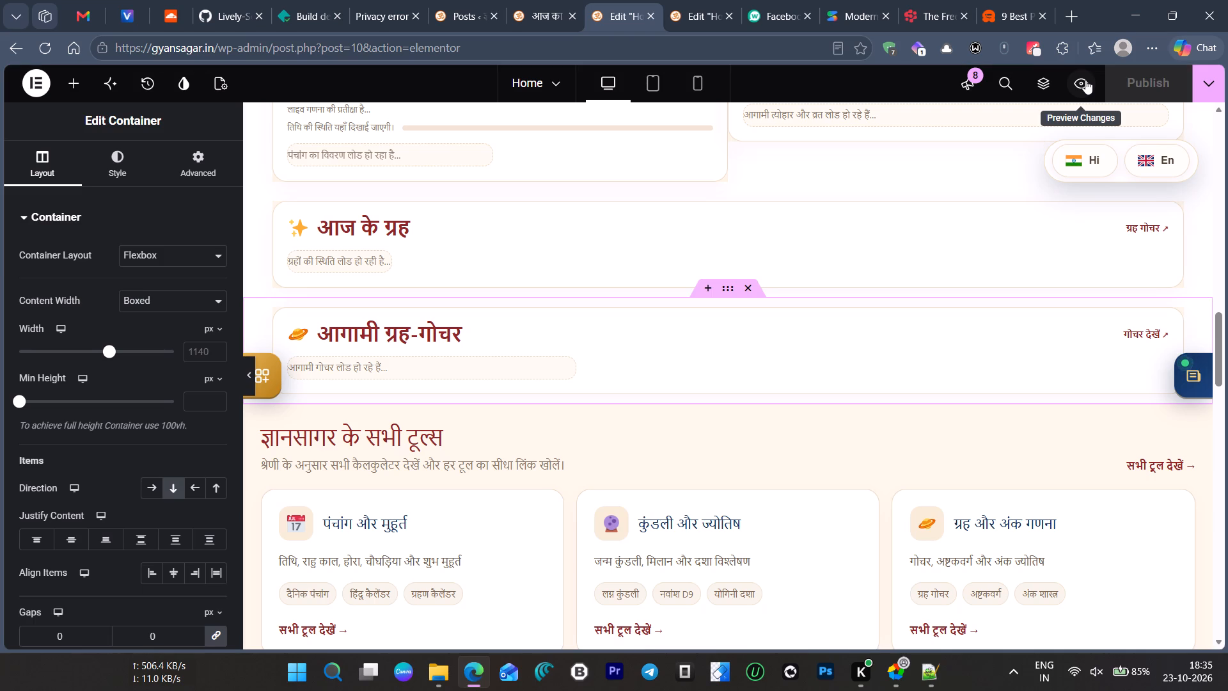
Preview the Hindi homepage and examine the boxed sections from the hero down to the Panchang and festivals row.
left_click(1084, 81)
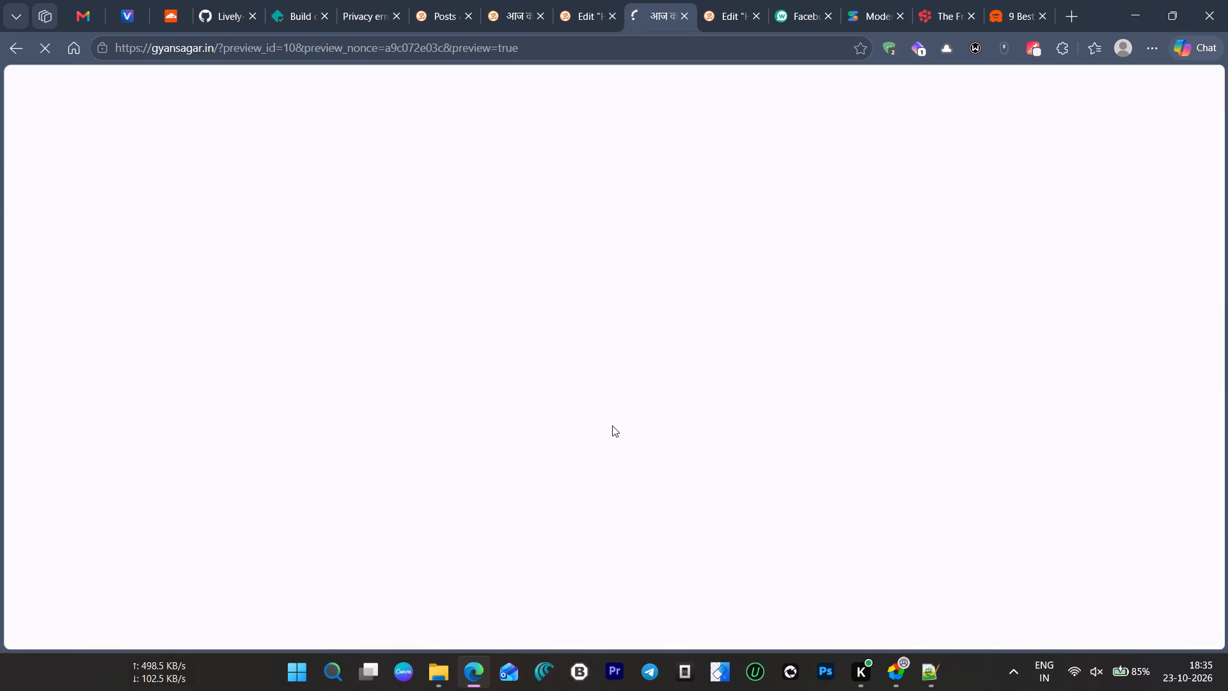
scroll(586, 231, "down", 5)
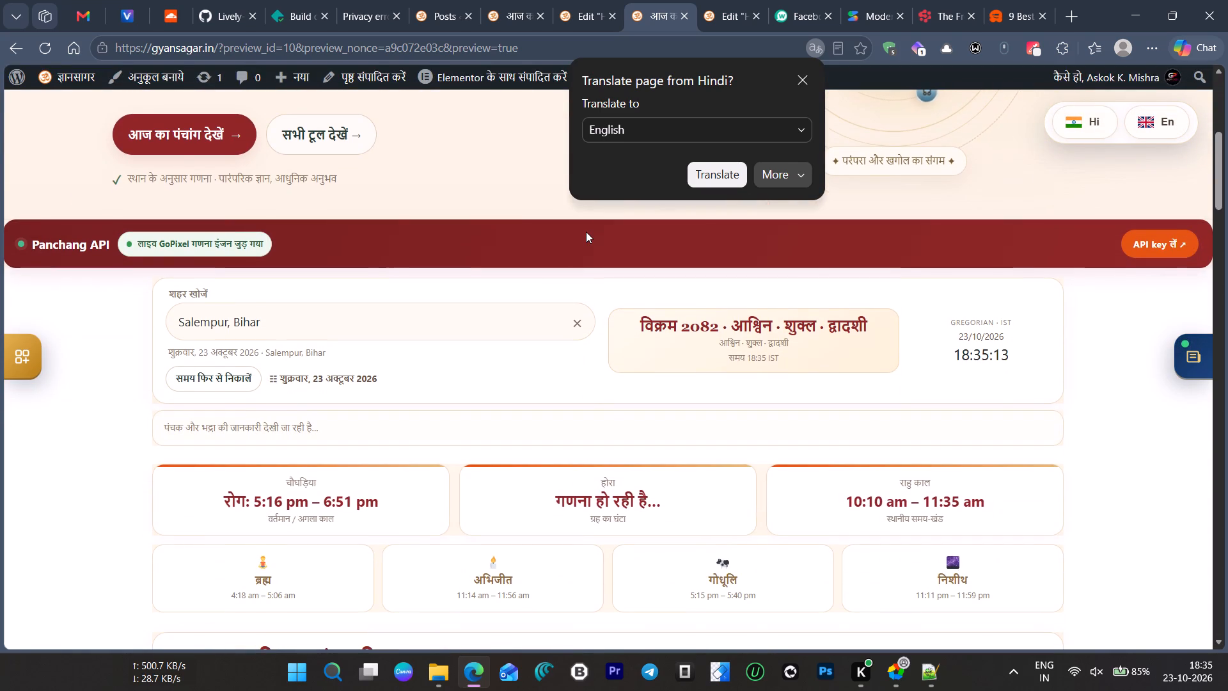
left_click(799, 81)
scroll(651, 307, "down", 3)
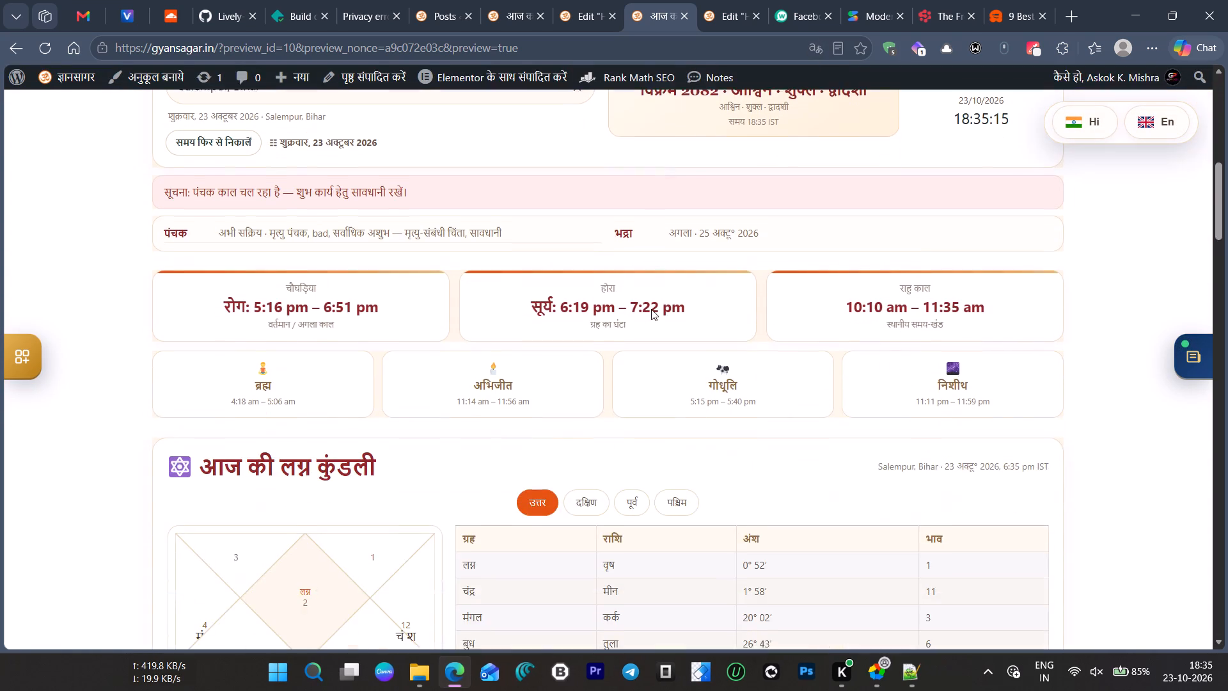
scroll(651, 309, "down", 9)
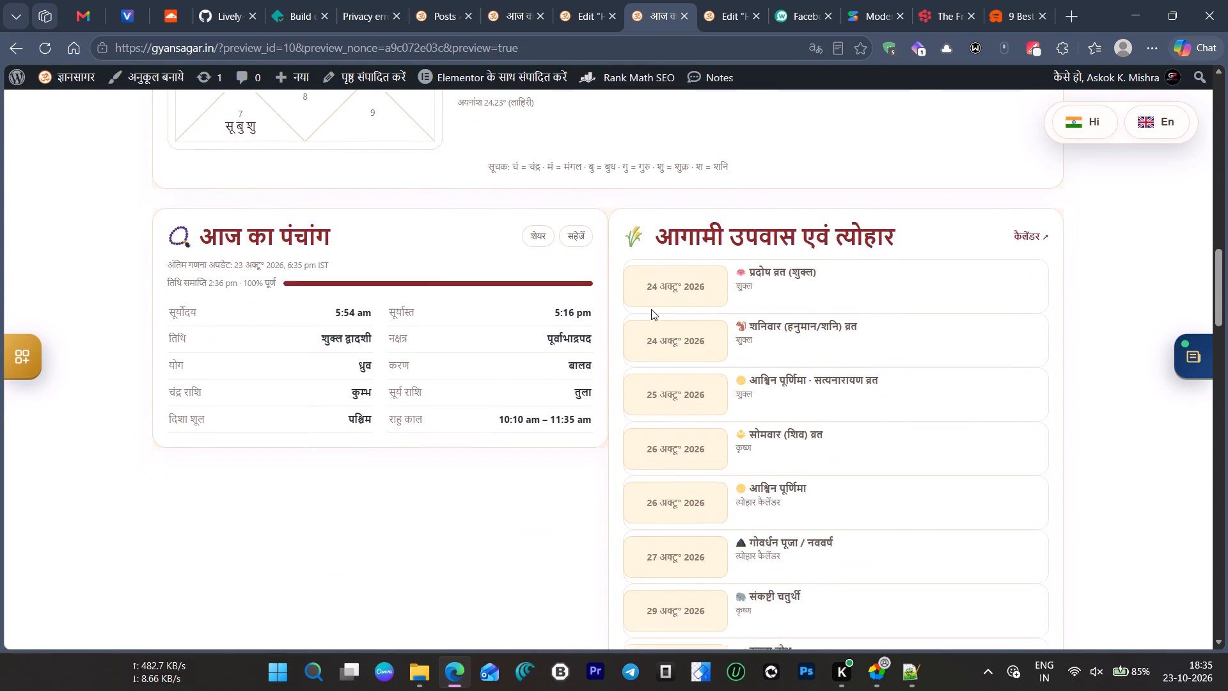
scroll(651, 309, "up", 9)
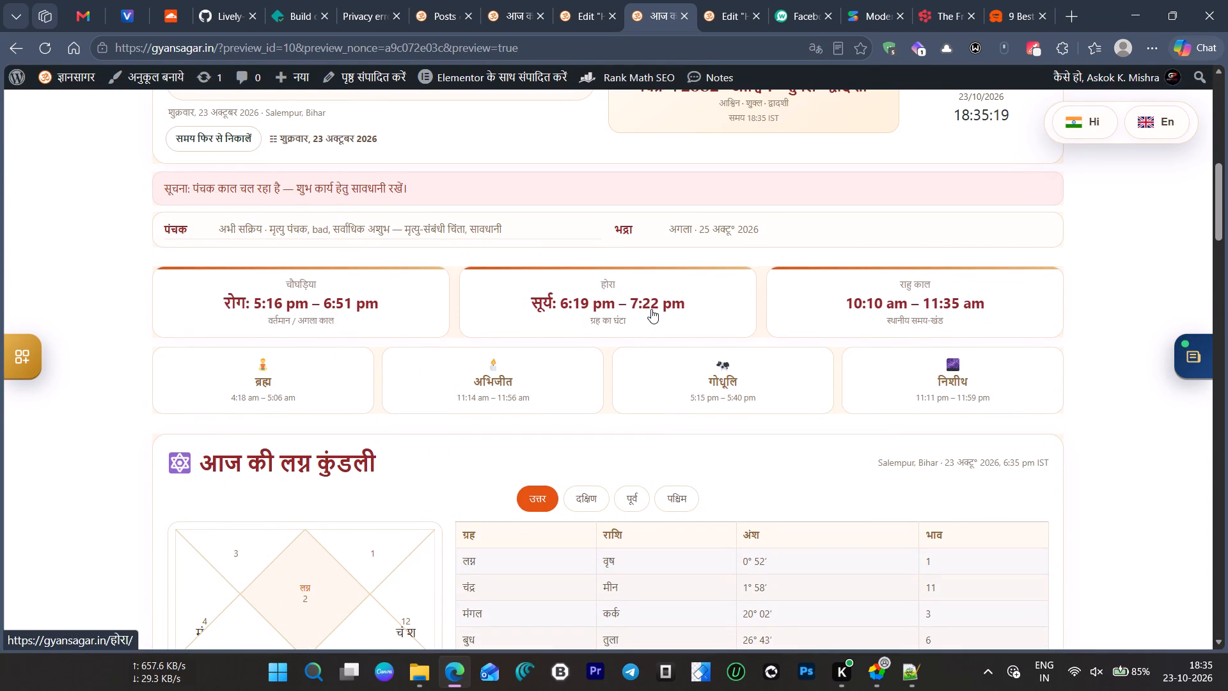
scroll(651, 309, "up", 3)
scroll(651, 309, "down", 4)
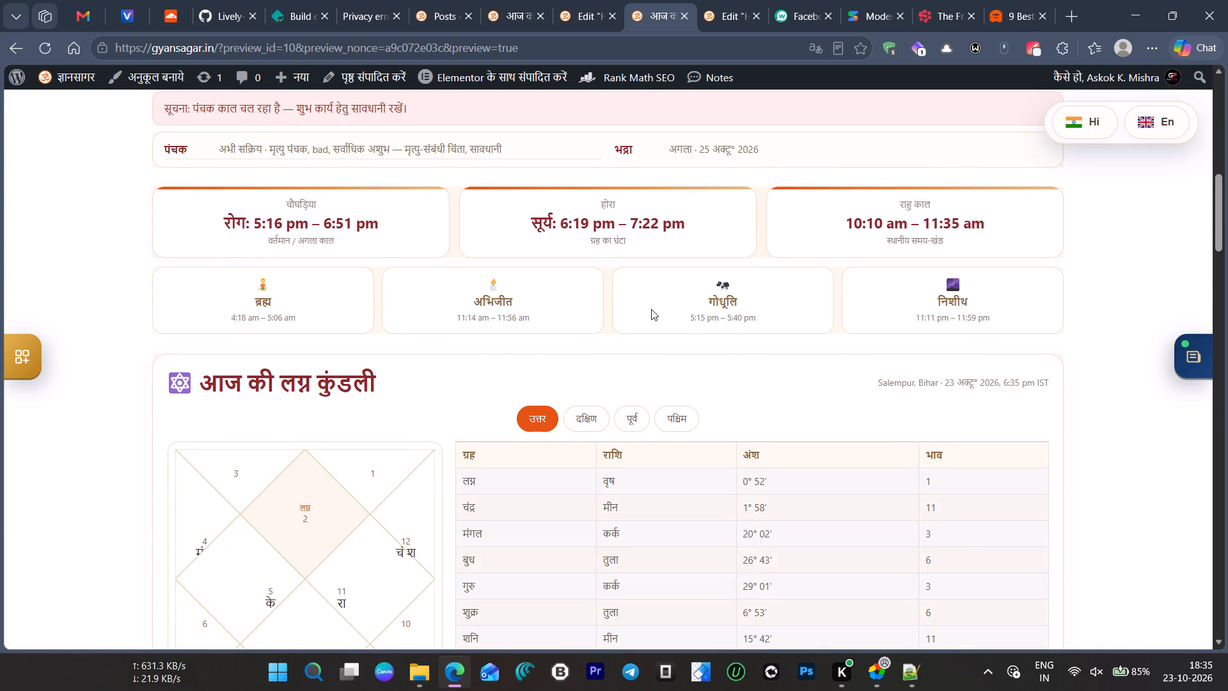
scroll(651, 309, "up", 2)
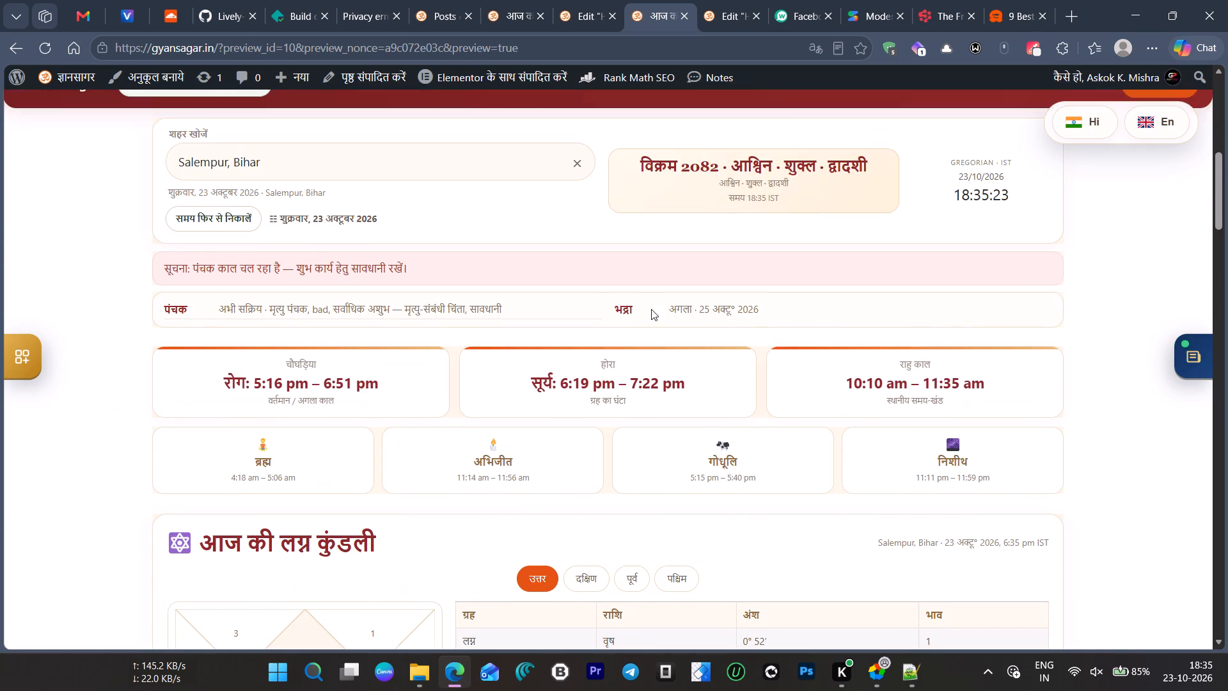
scroll(651, 309, "up", 6)
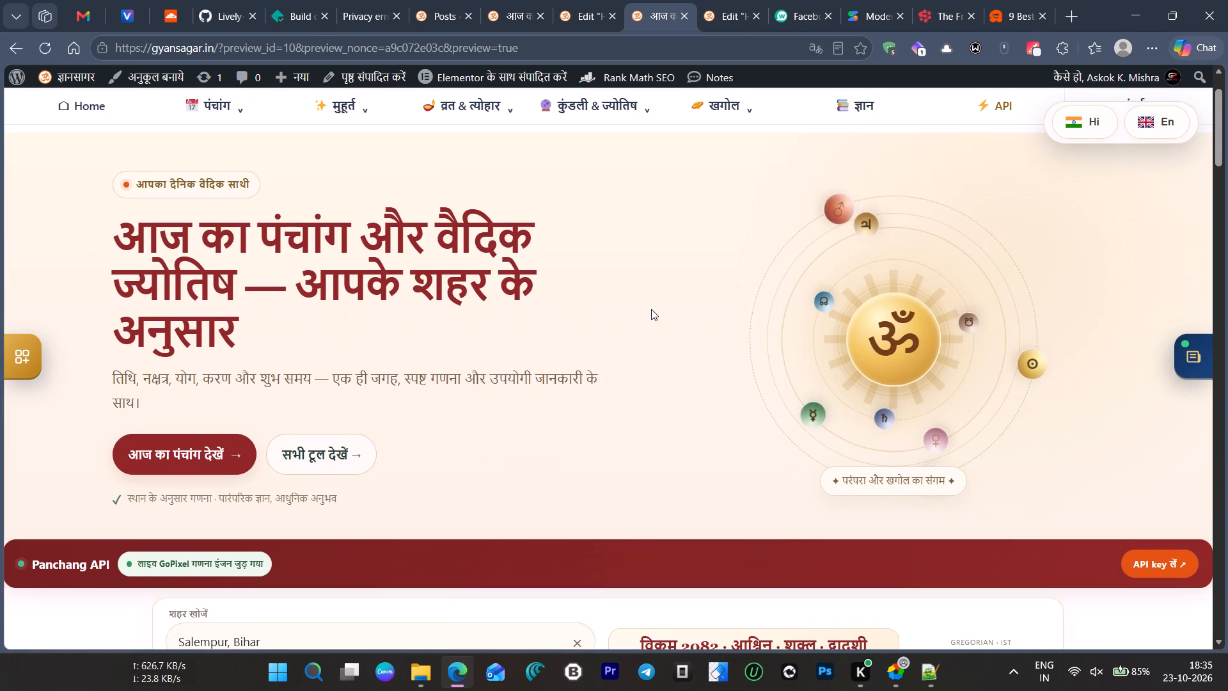
Examine the whole previewed homepage, including the planetary transits, tools, latest articles, trust banner, FAQ and footer.
scroll(651, 309, "down", 9)
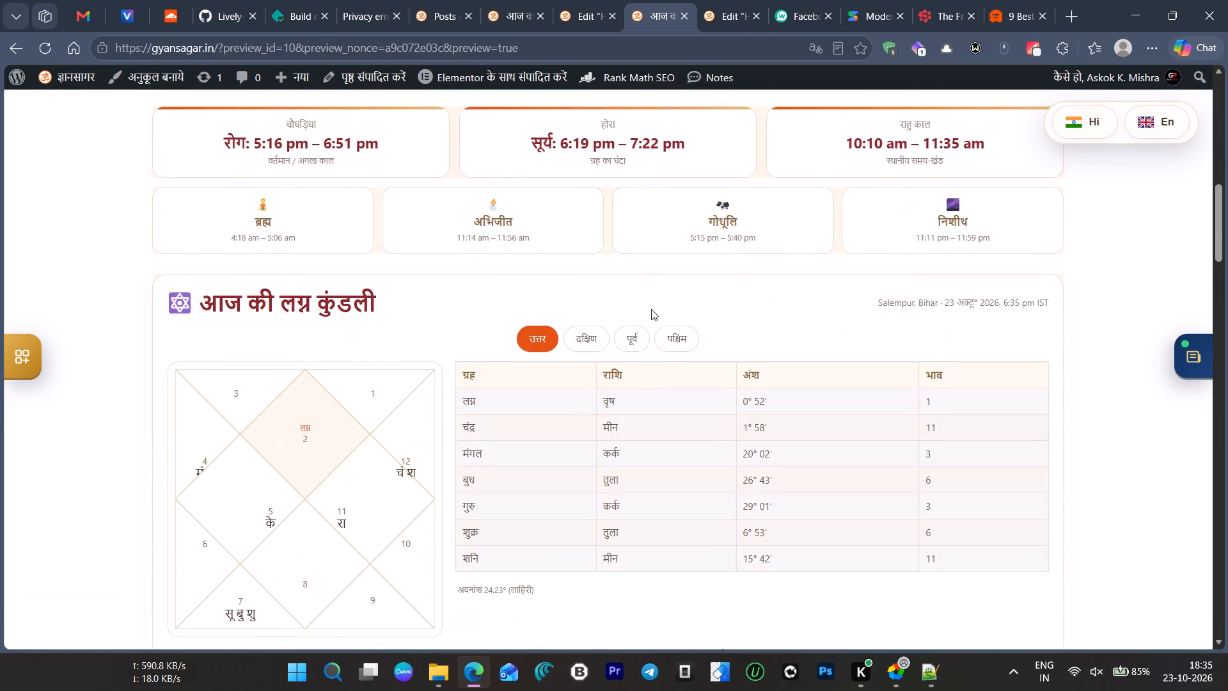
scroll(651, 309, "down", 16)
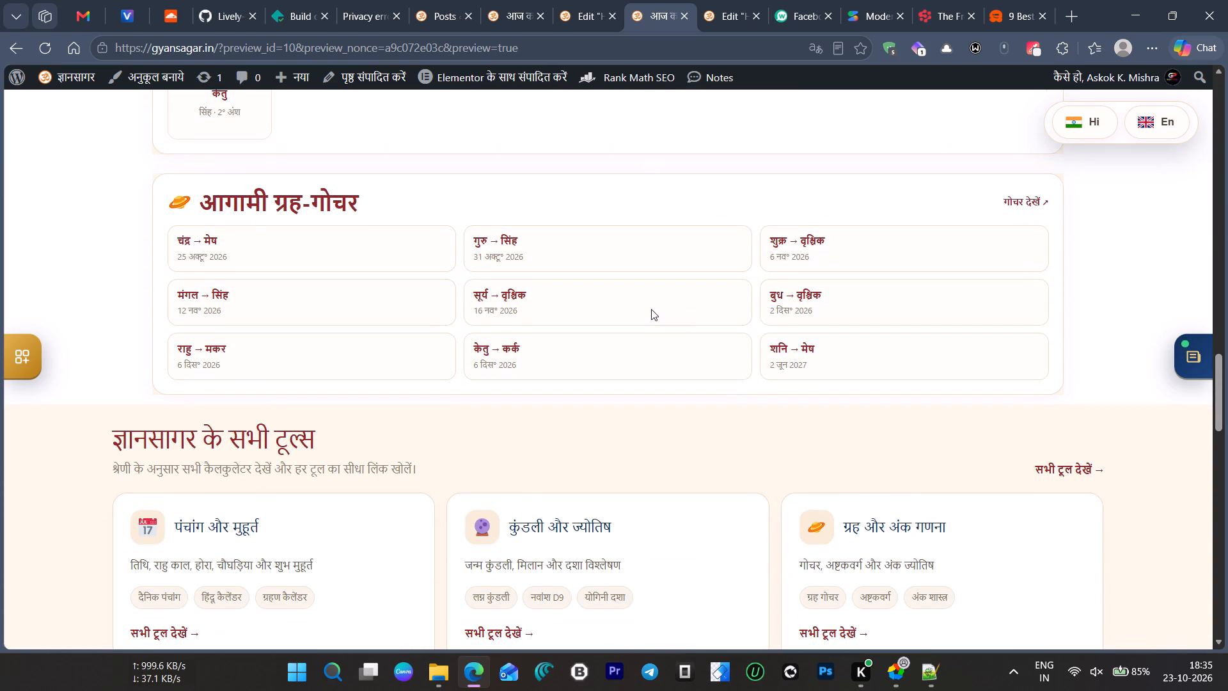
scroll(651, 309, "down", 6)
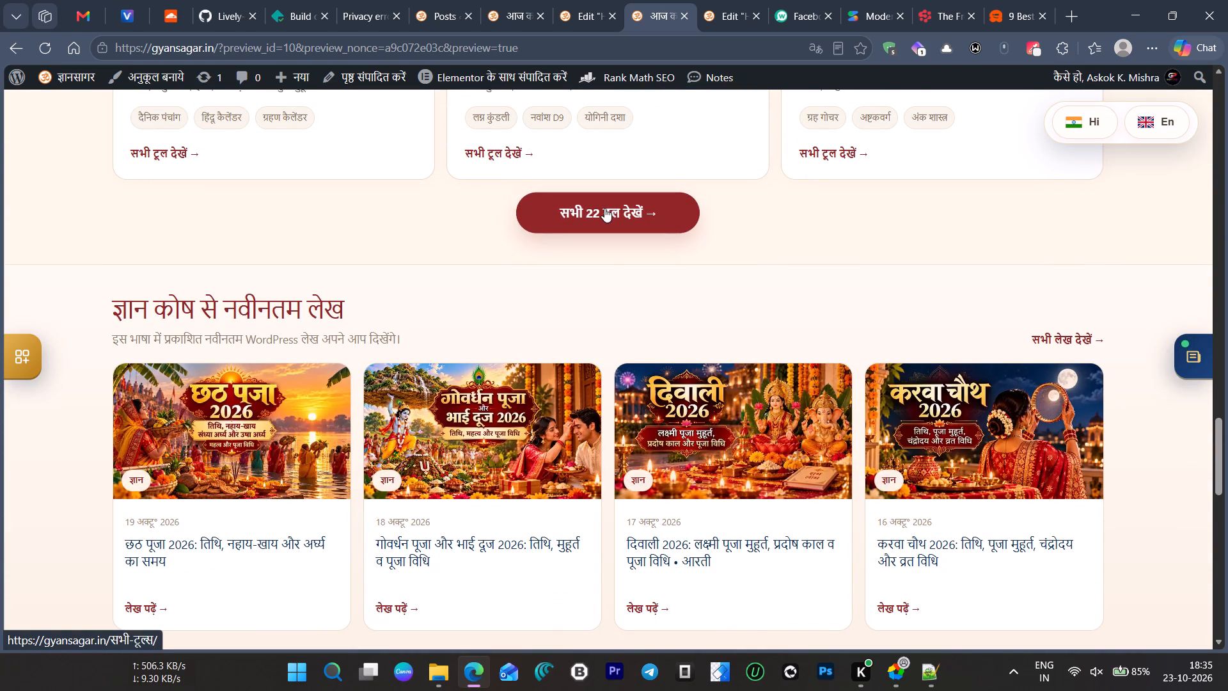
scroll(604, 210, "down", 3)
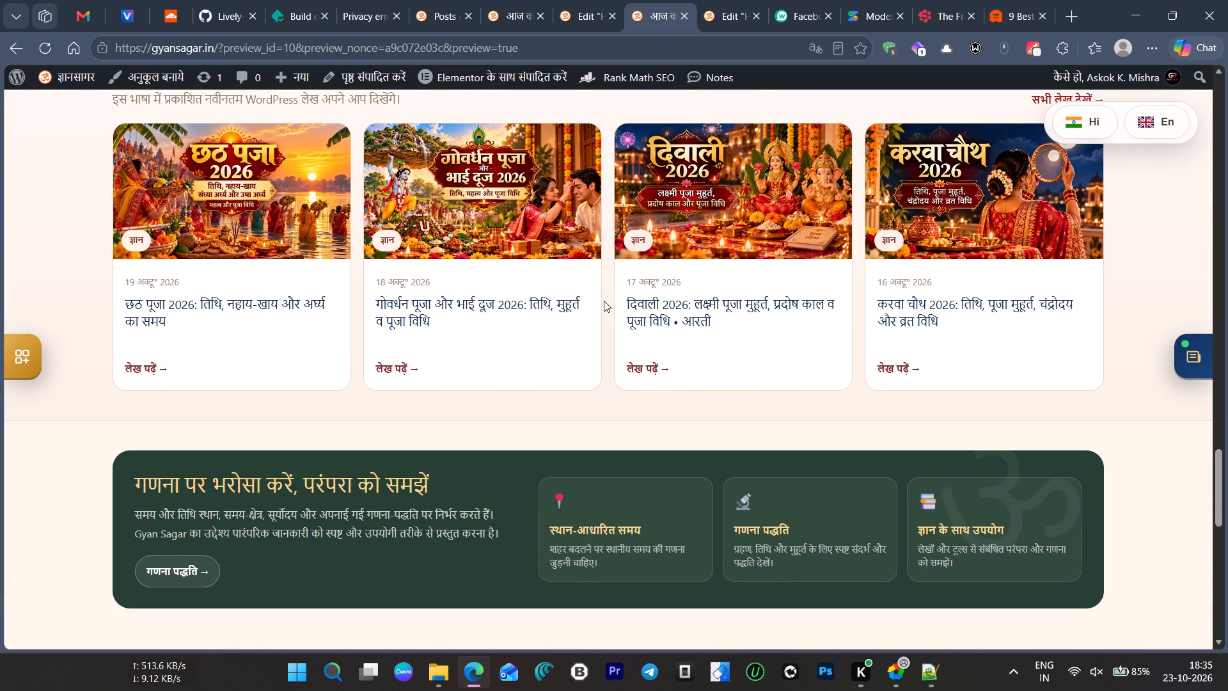
scroll(604, 303, "down", 1)
scroll(594, 363, "up", 3)
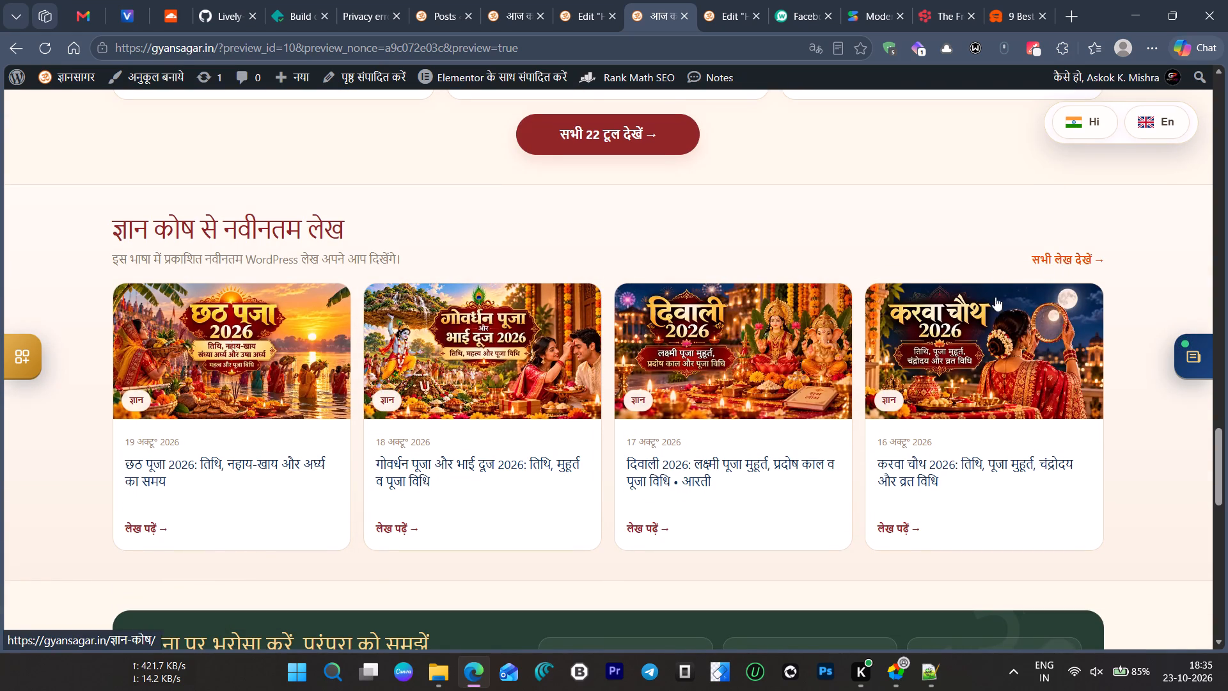
scroll(551, 507, "down", 9)
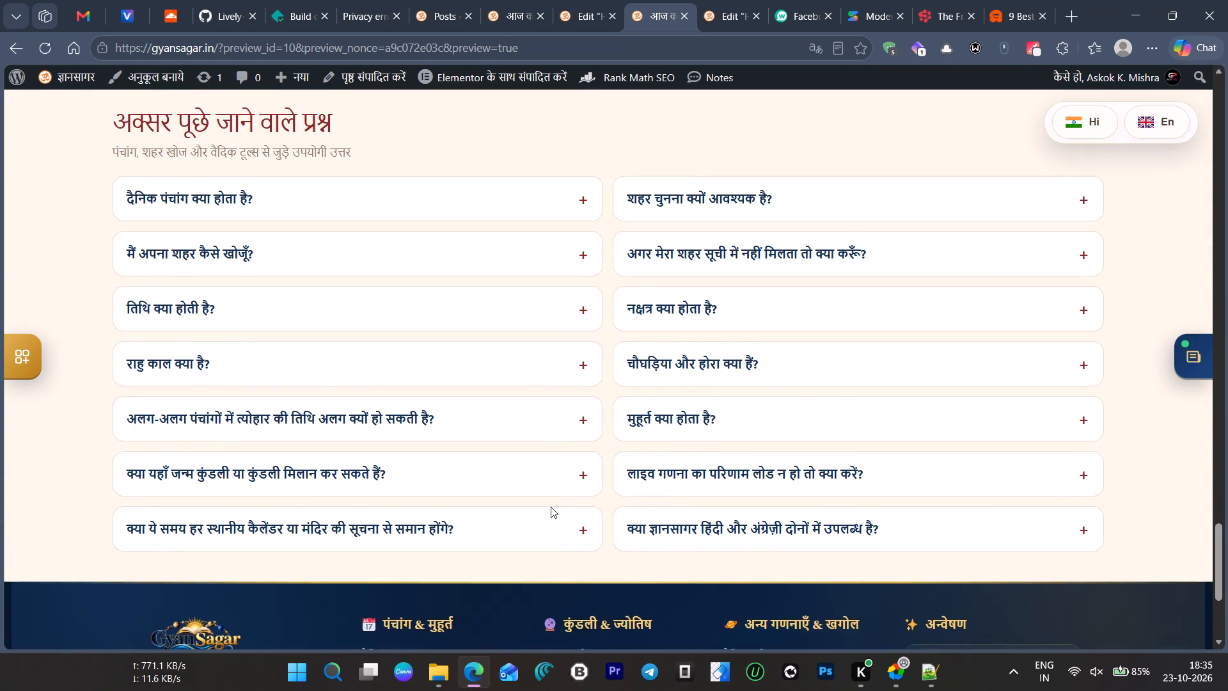
scroll(551, 507, "down", 9)
scroll(551, 507, "up", 11)
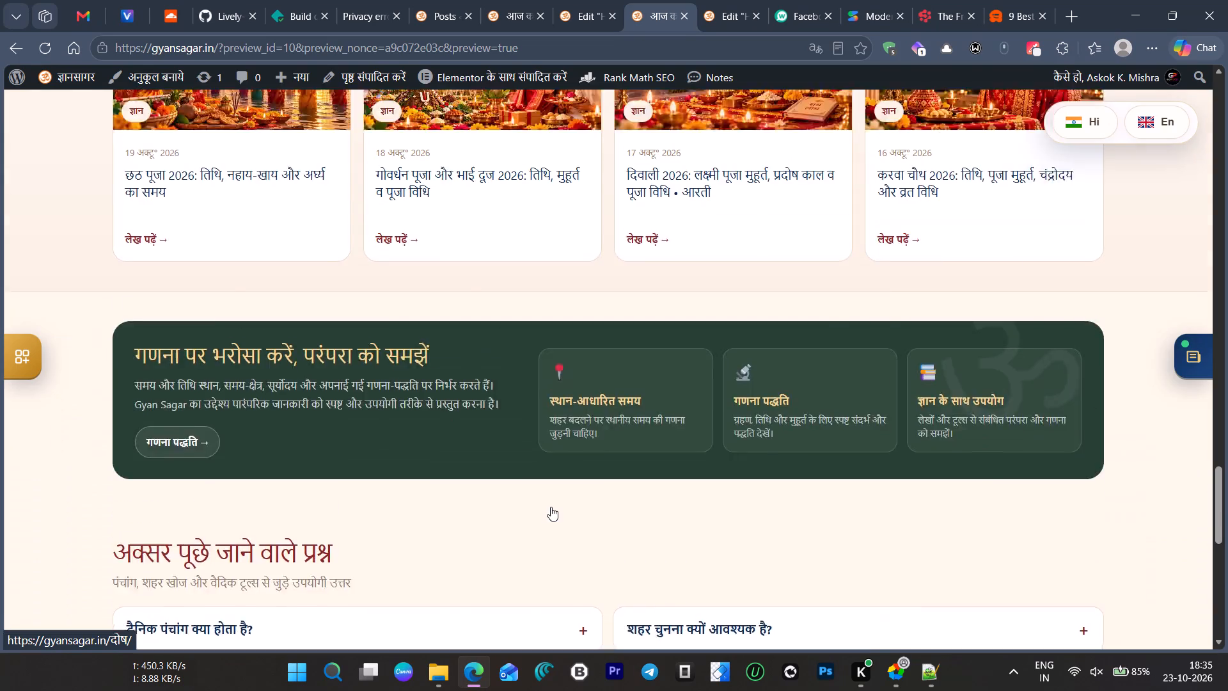
scroll(551, 507, "up", 20)
scroll(551, 507, "up", 11)
scroll(551, 507, "down", 1)
scroll(551, 507, "up", 2)
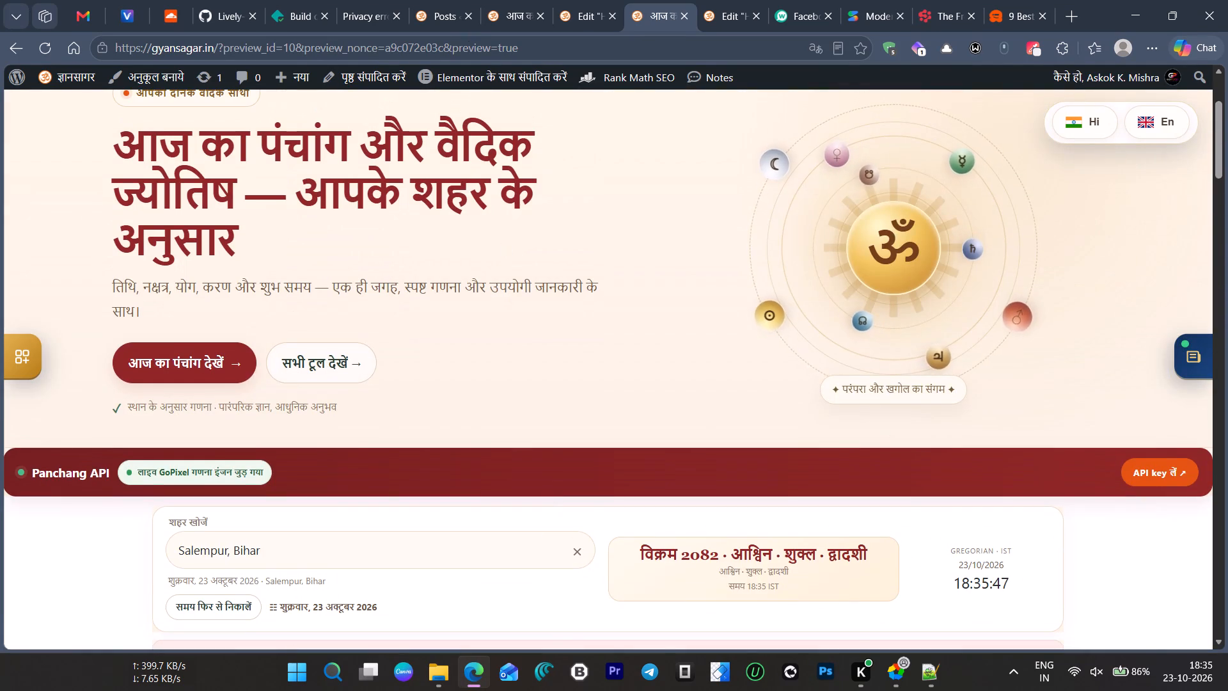
Close the old Hindi homepage tab and both Elementor editor tabs, leaving the new homepage preview open.
left_click(524, 7)
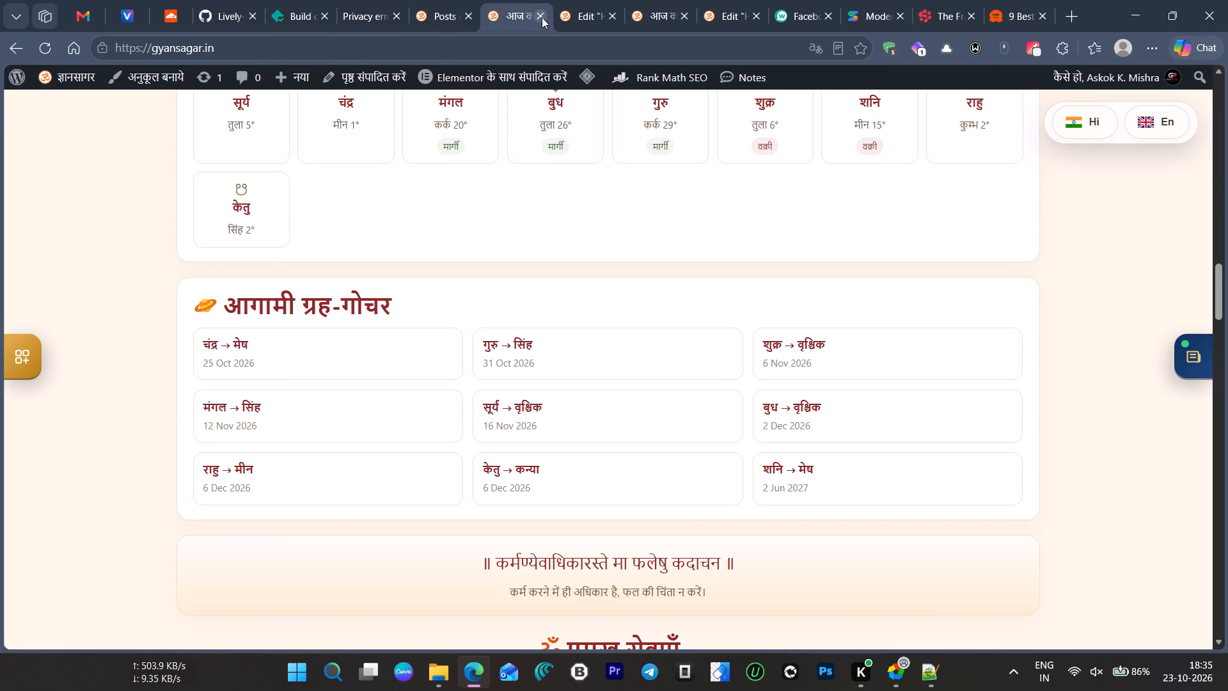
left_click(542, 17)
left_click(542, 17)
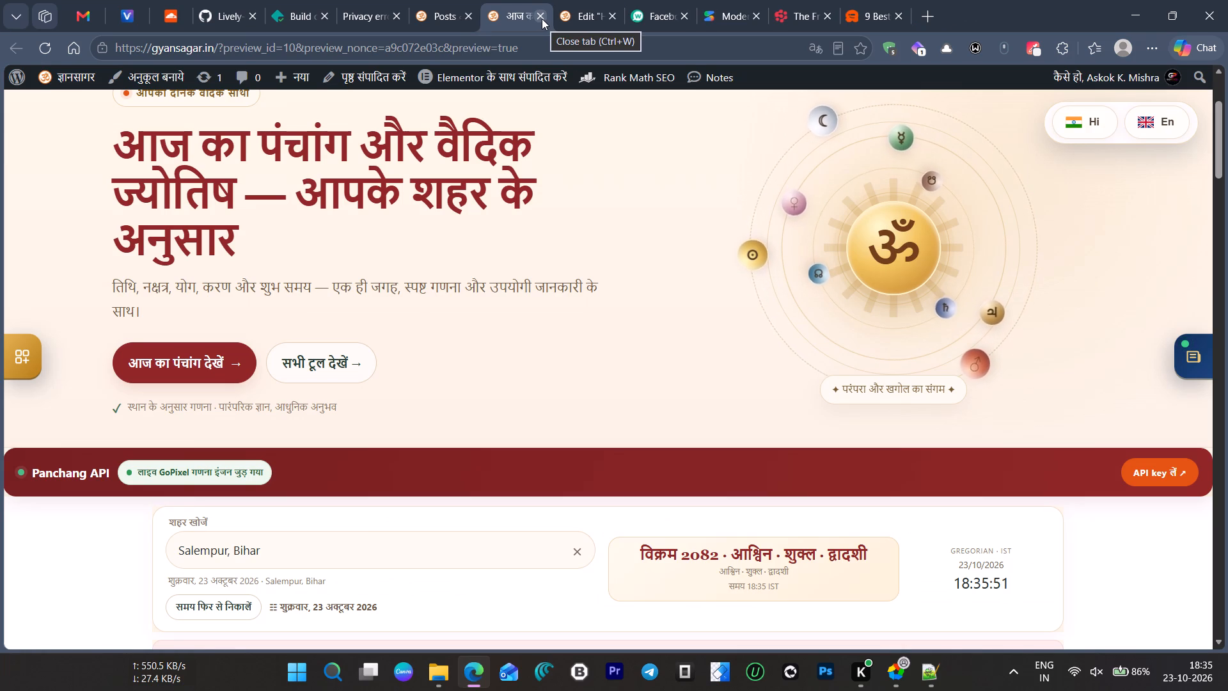
left_click(611, 18)
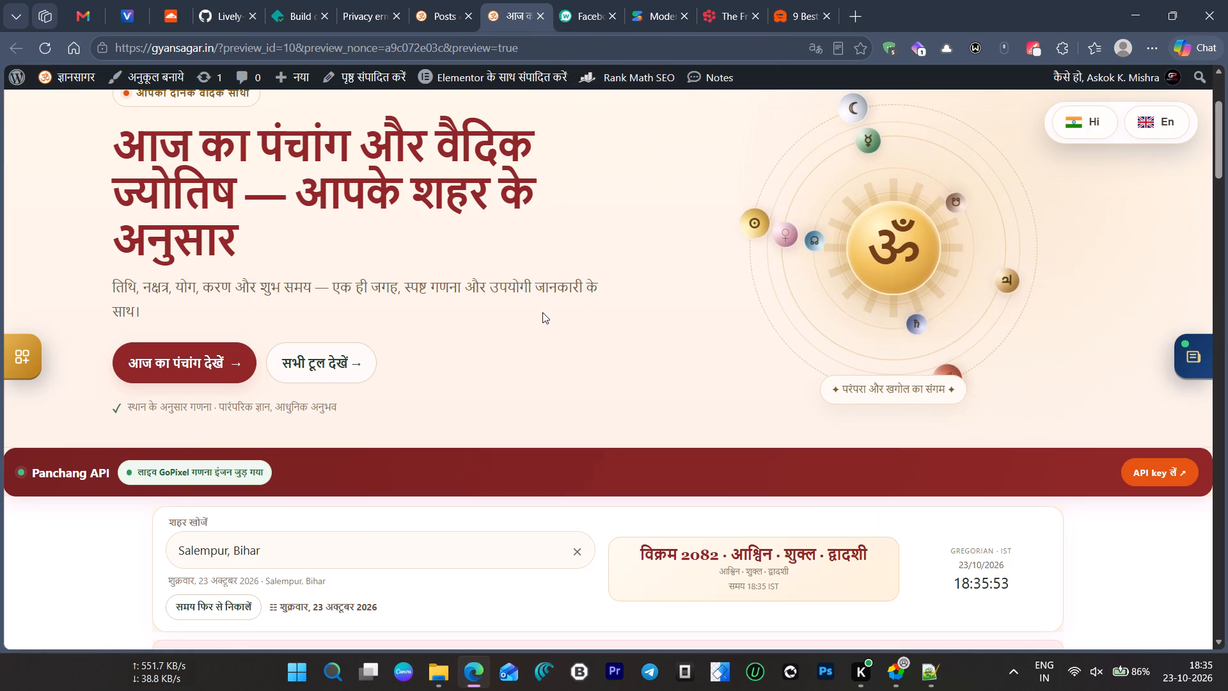
Clear the city in the preview's city search, search for "gaya" and choose Gaya, Bihar, India.
scroll(542, 316, "up", 7)
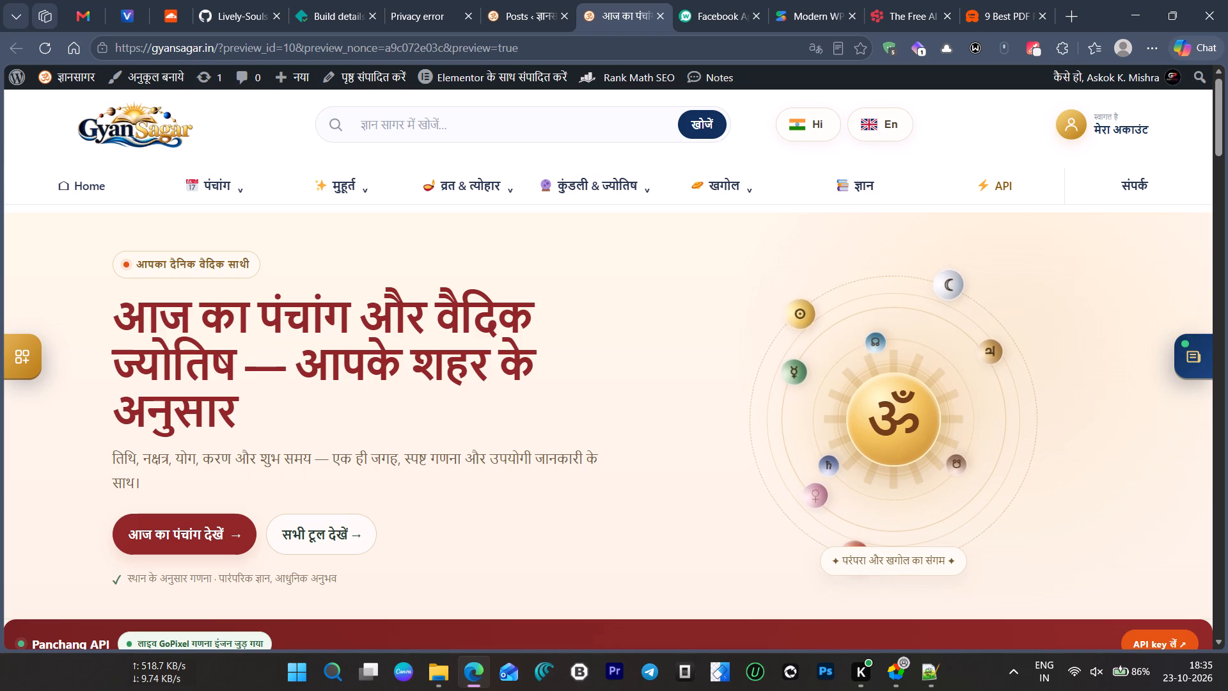
scroll(429, 345, "down", 4)
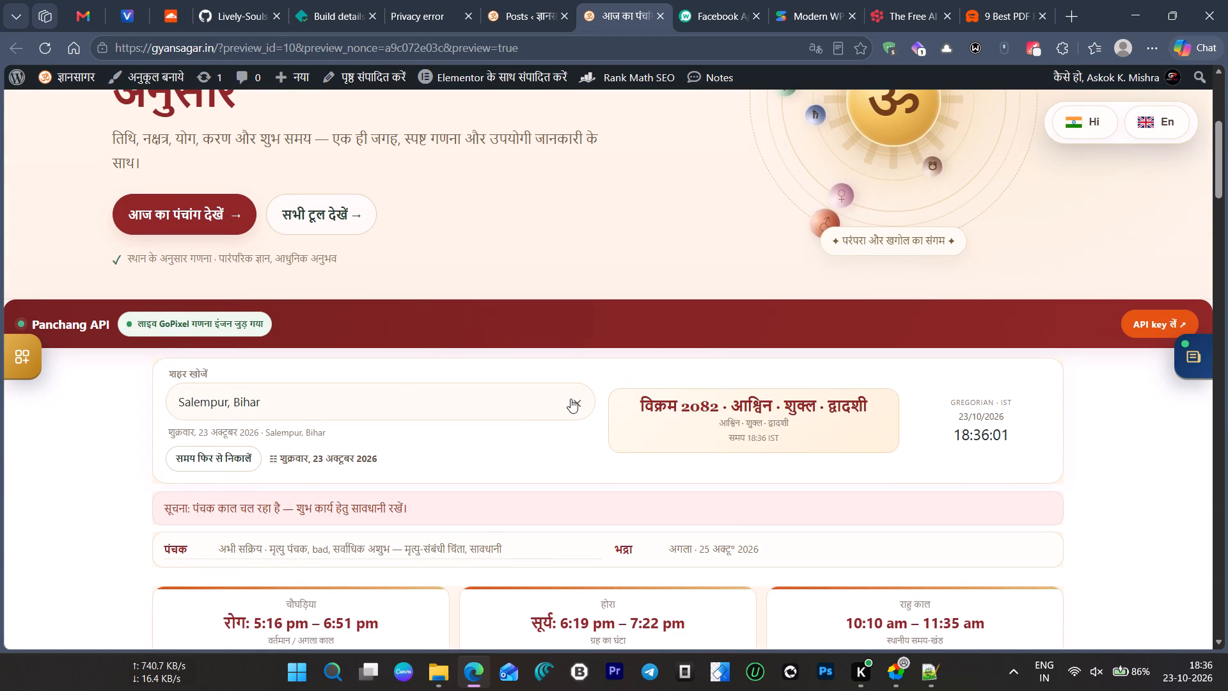
left_click(582, 402)
left_click(342, 404)
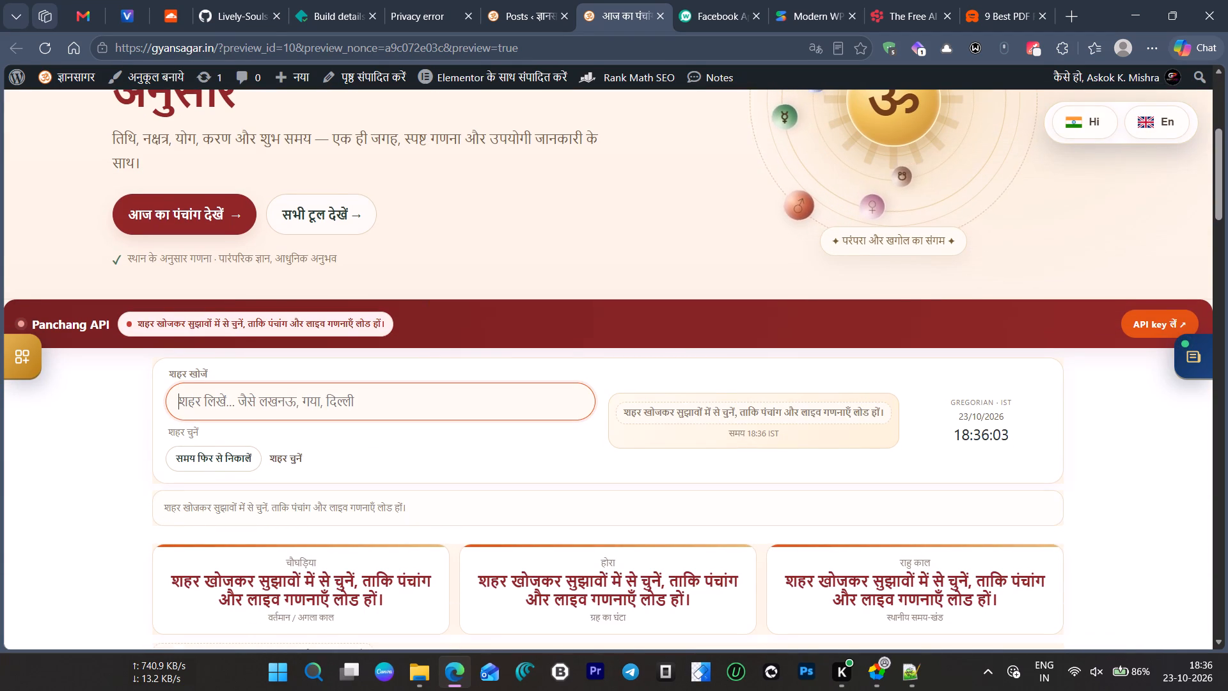
type("gaya")
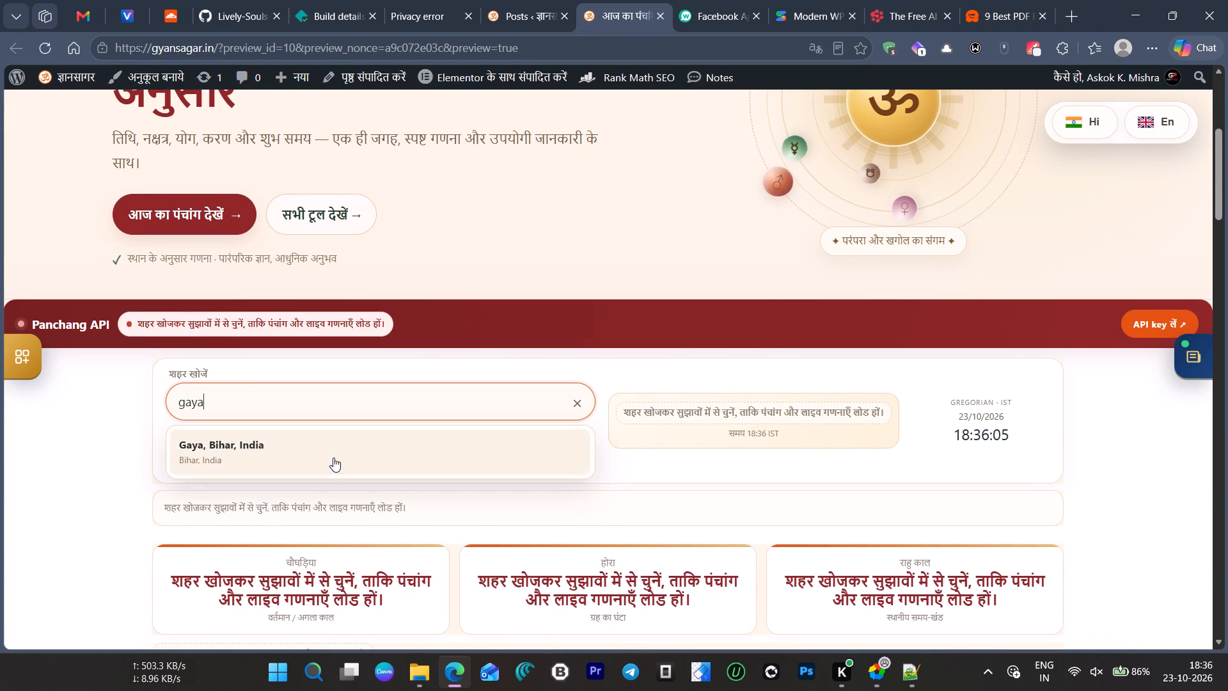
left_click(333, 457)
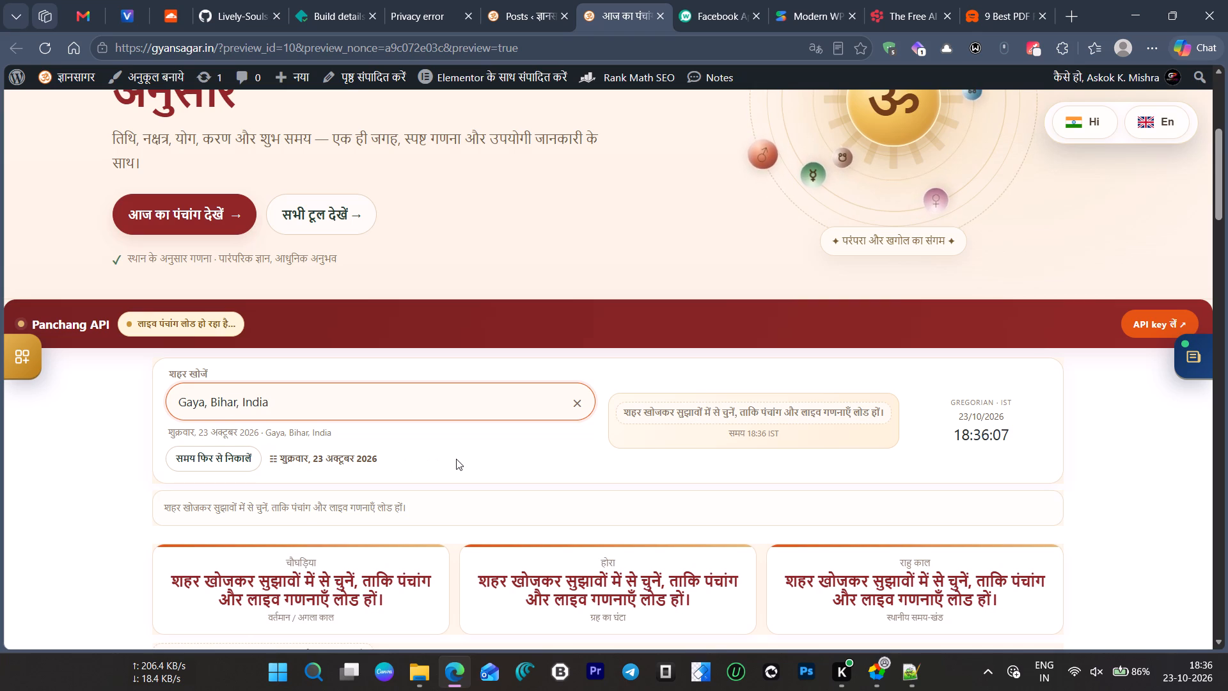
scroll(456, 459, "down", 2)
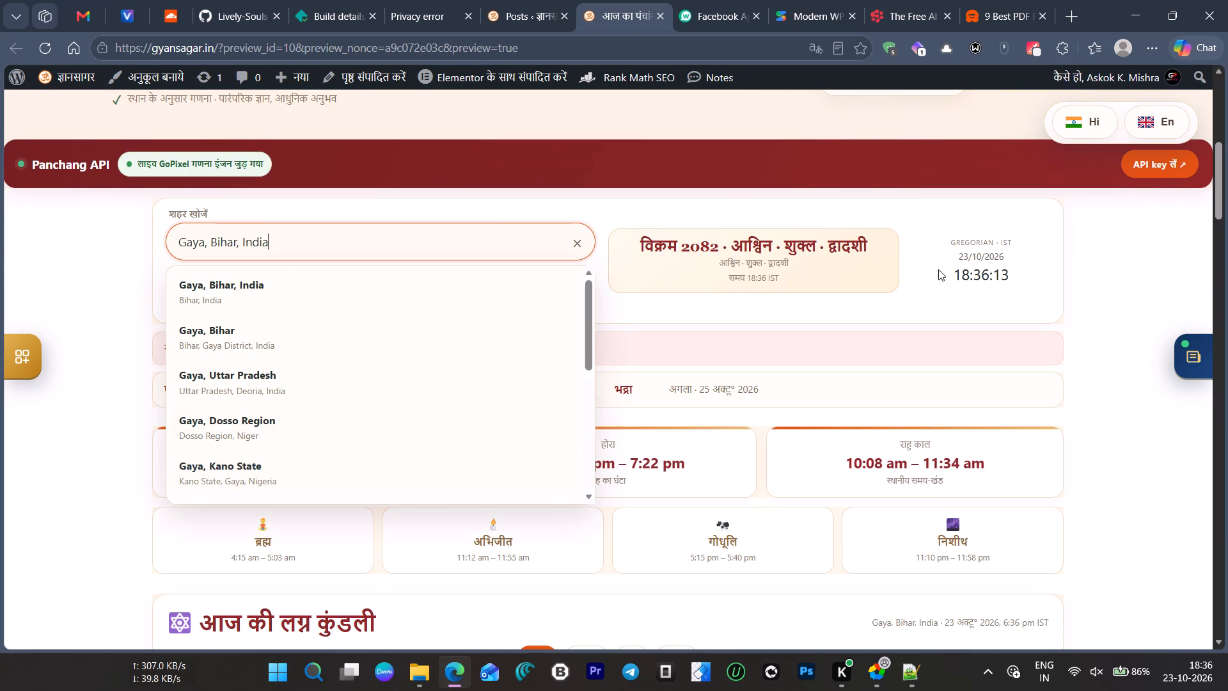
left_click(1156, 248)
Examine the Panchak, Choghadiya, Hora, Rahu Kaal, muhurat and Lagna Kundli sections for the selected city.
scroll(1005, 324, "down", 1)
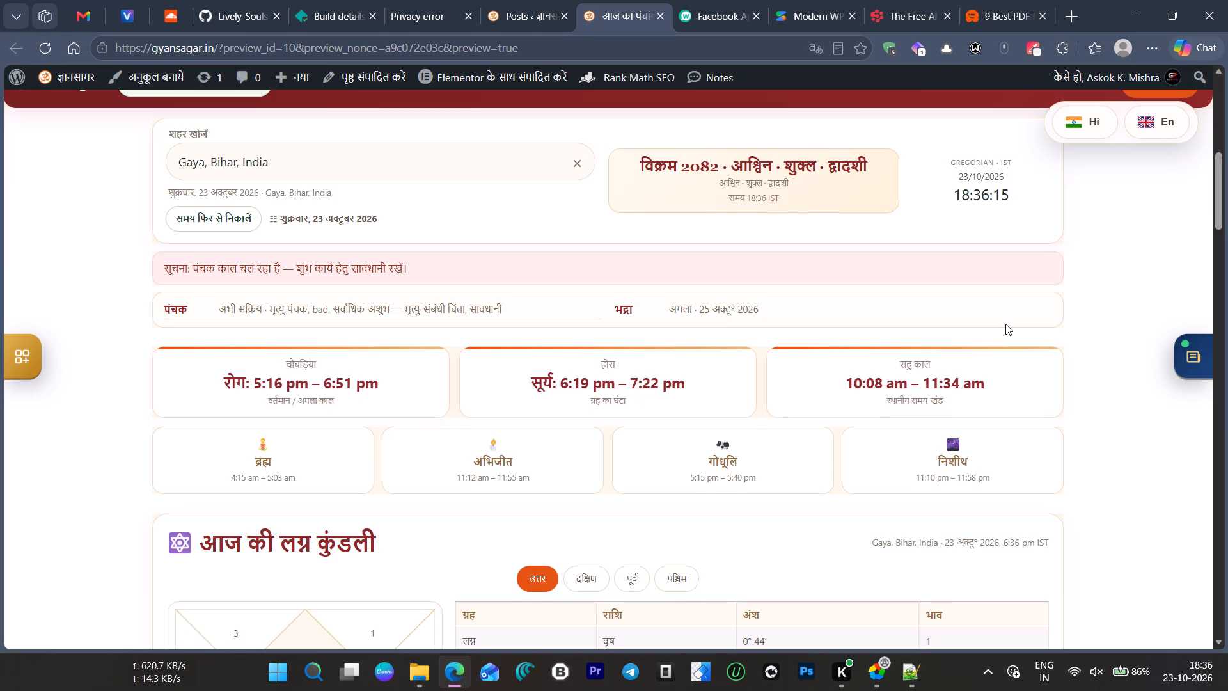
scroll(1005, 324, "down", 4)
scroll(1005, 324, "up", 3)
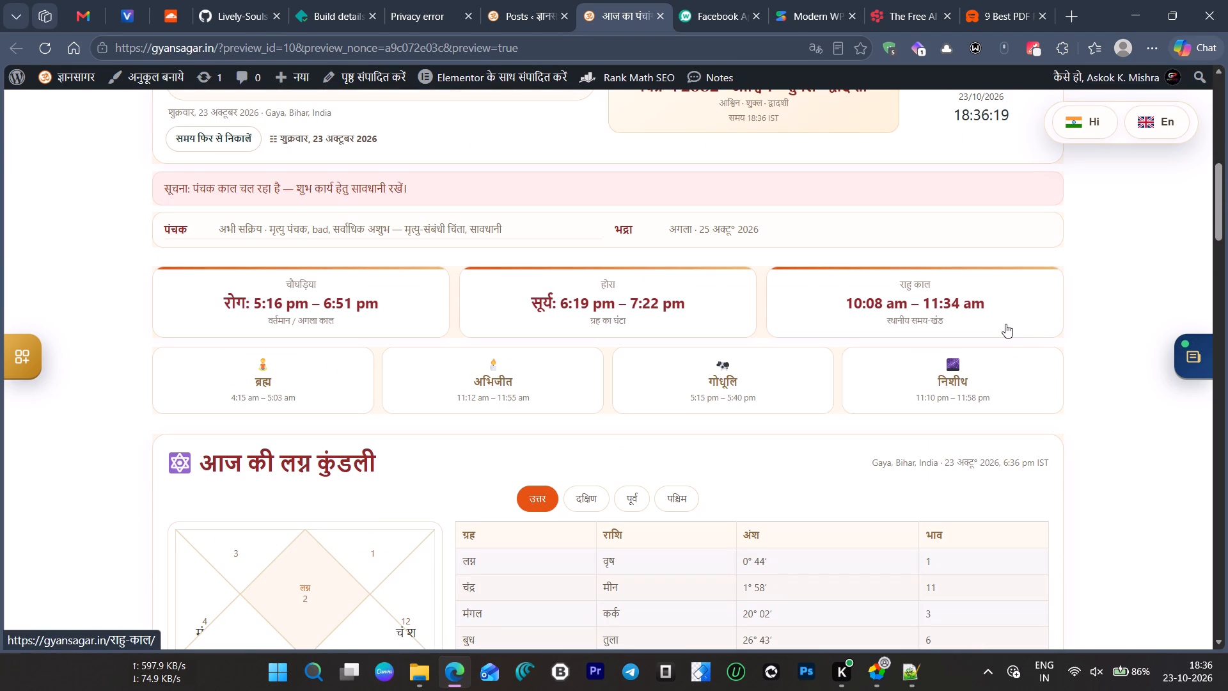
scroll(1005, 324, "up", 6)
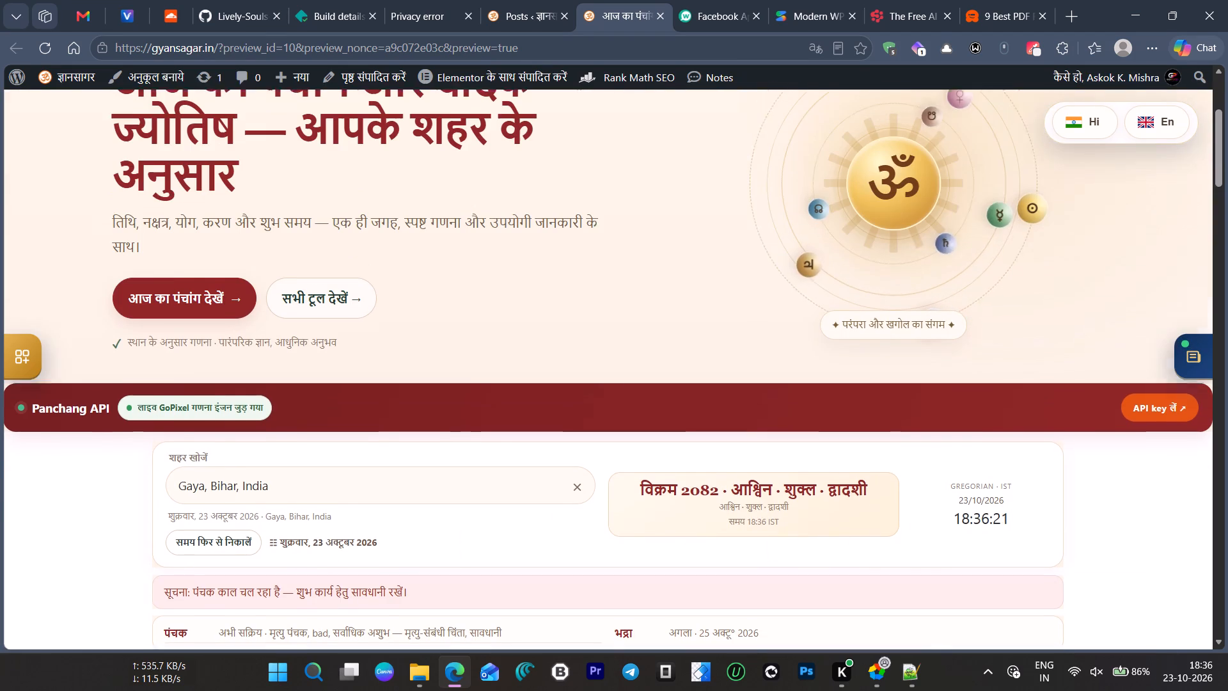
scroll(1005, 324, "down", 3)
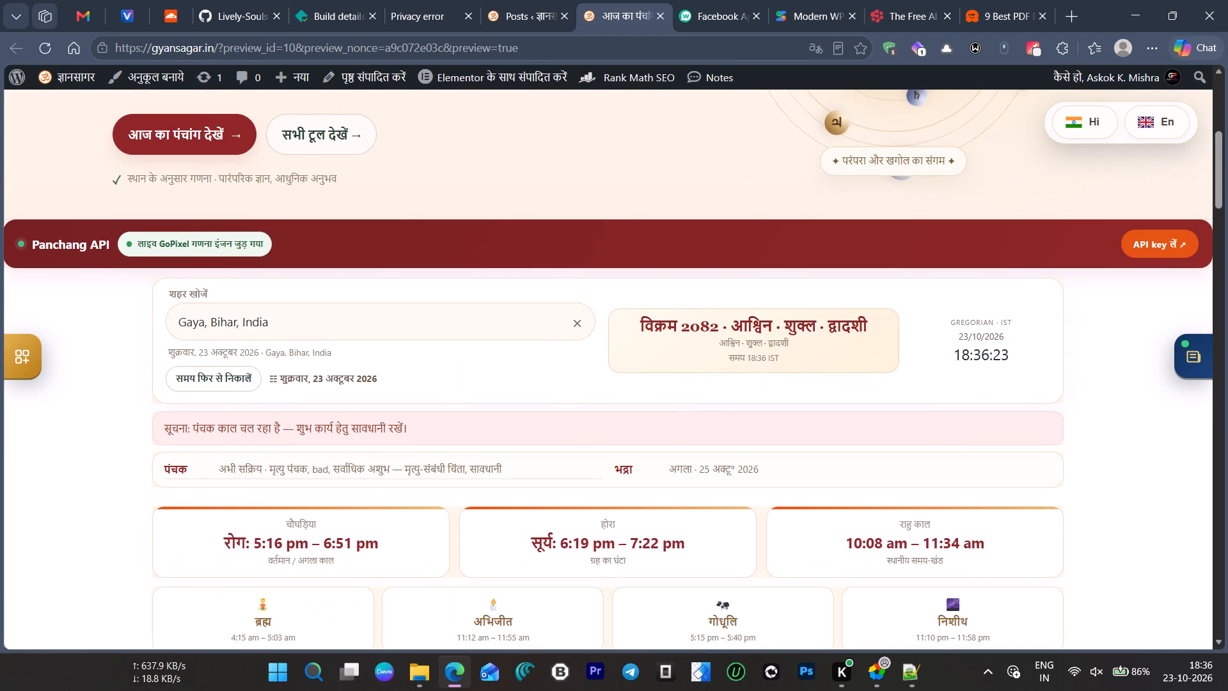
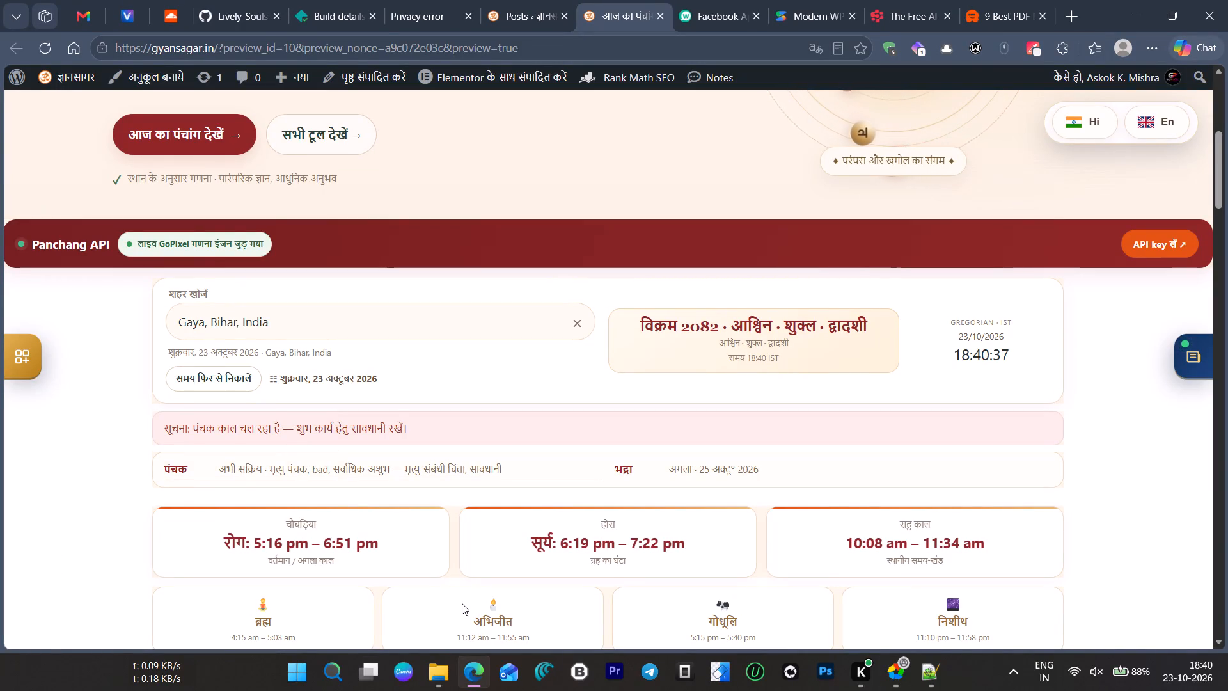
Check the Lagna Kundli chart in its South, East and West styles (दक्षिण, पूर्व, पश्चिम).
scroll(474, 568, "down", 1)
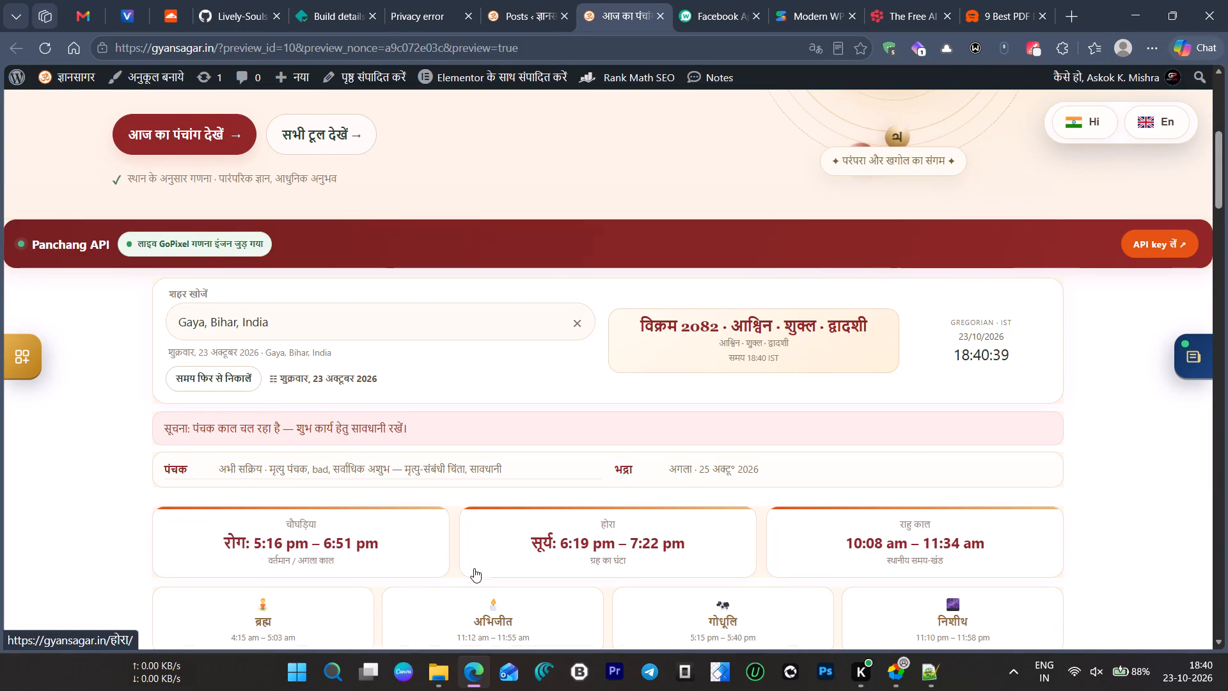
scroll(474, 568, "down", 8)
scroll(474, 568, "up", 3)
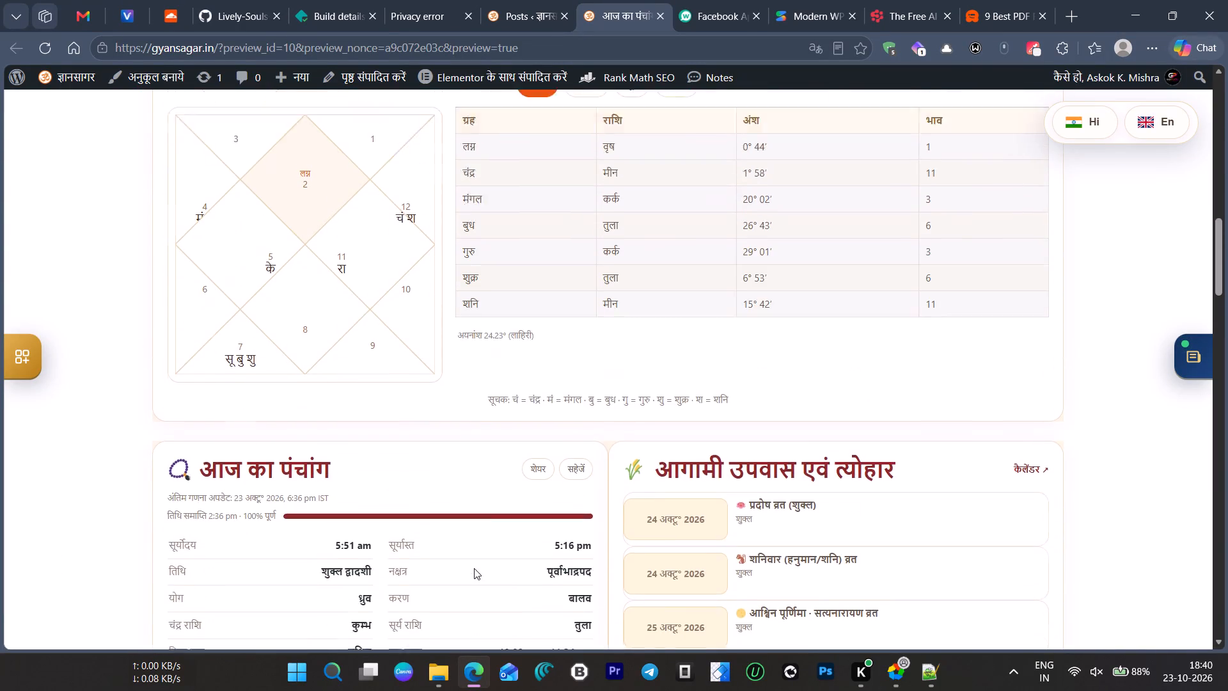
left_click(580, 248)
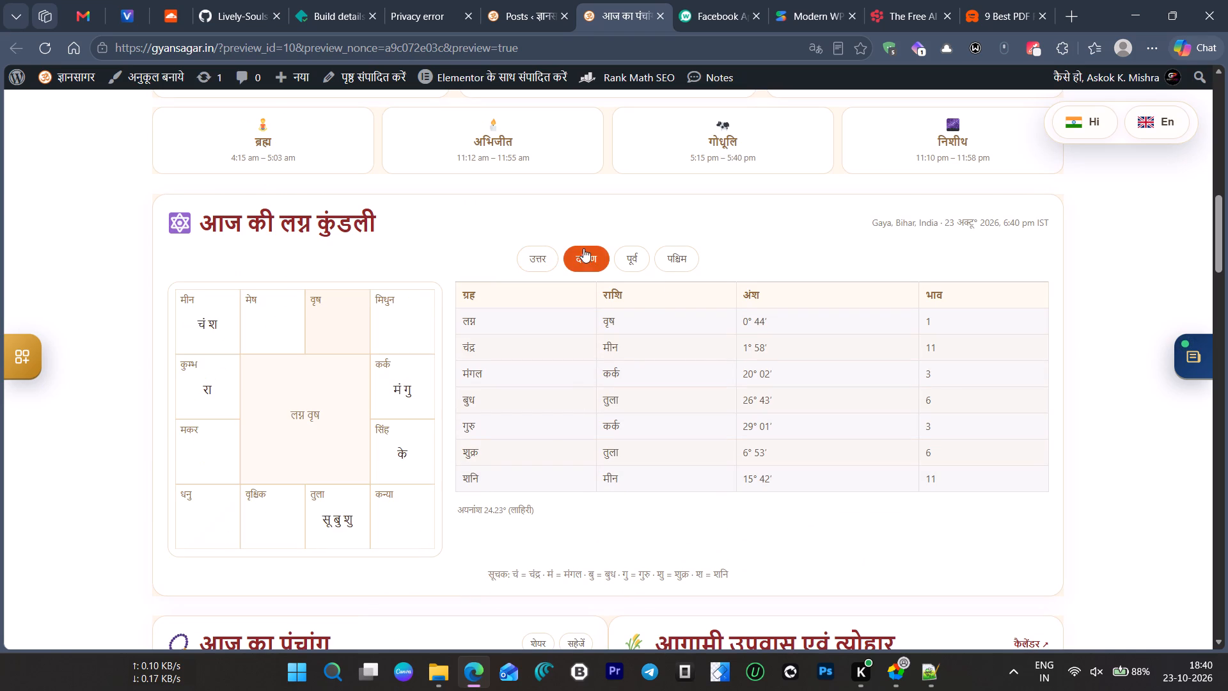
left_click(636, 250)
left_click(686, 257)
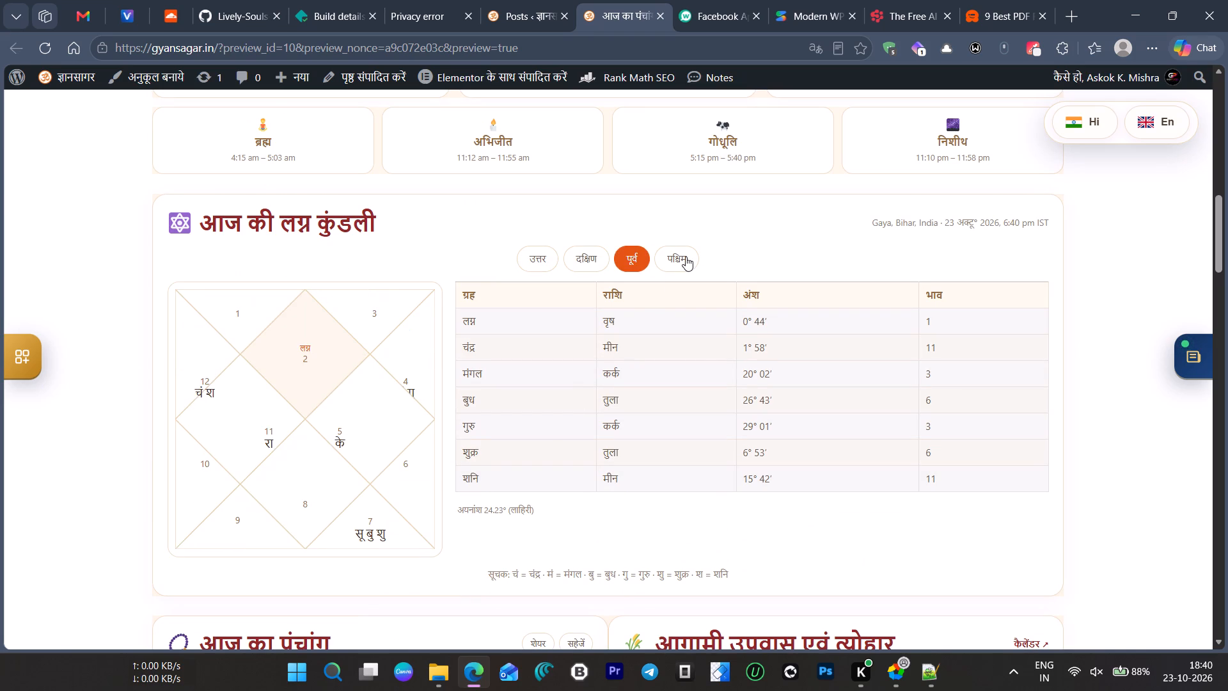
Examine the homepage sections from upcoming fasts and festivals through today's planets, planetary transits and tools to the latest articles.
scroll(611, 384, "down", 10)
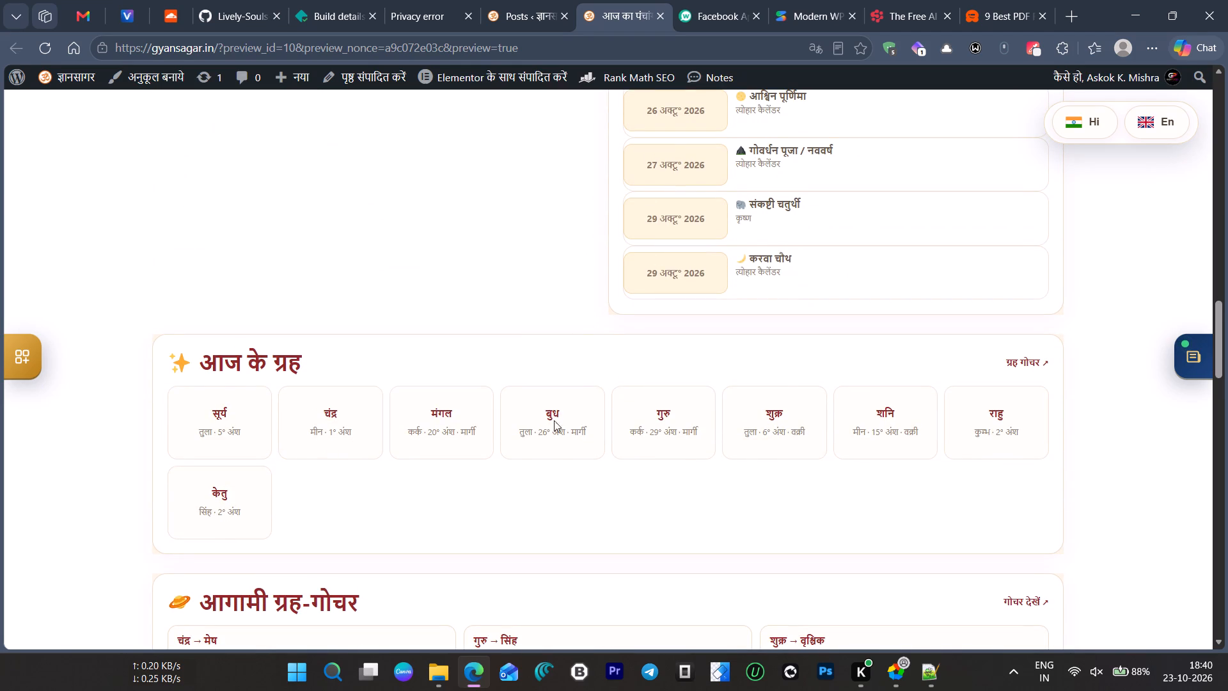
scroll(551, 412, "down", 4)
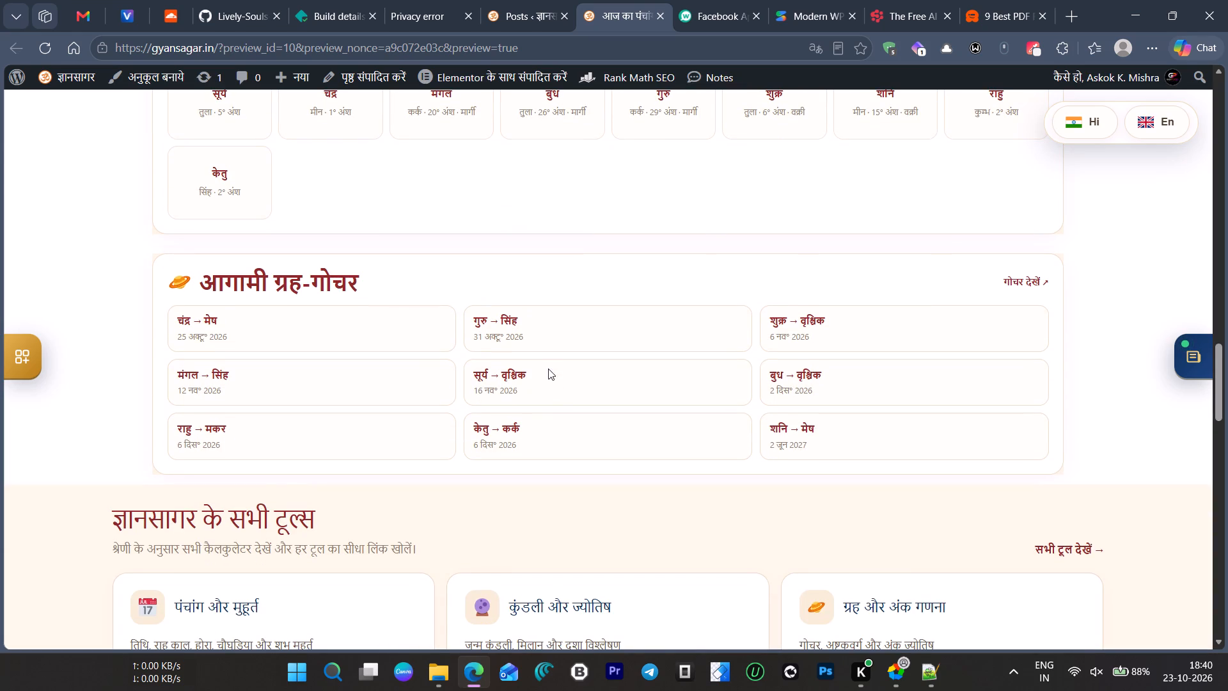
scroll(480, 372, "down", 2)
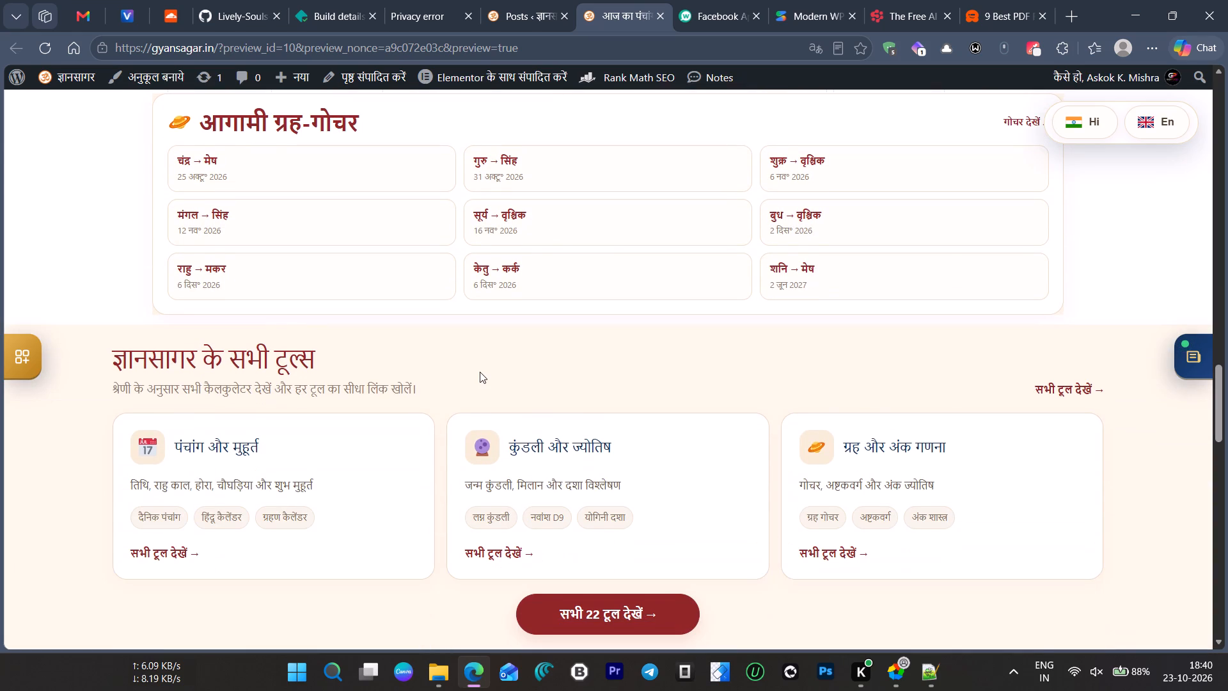
scroll(480, 372, "down", 3)
scroll(480, 372, "up", 4)
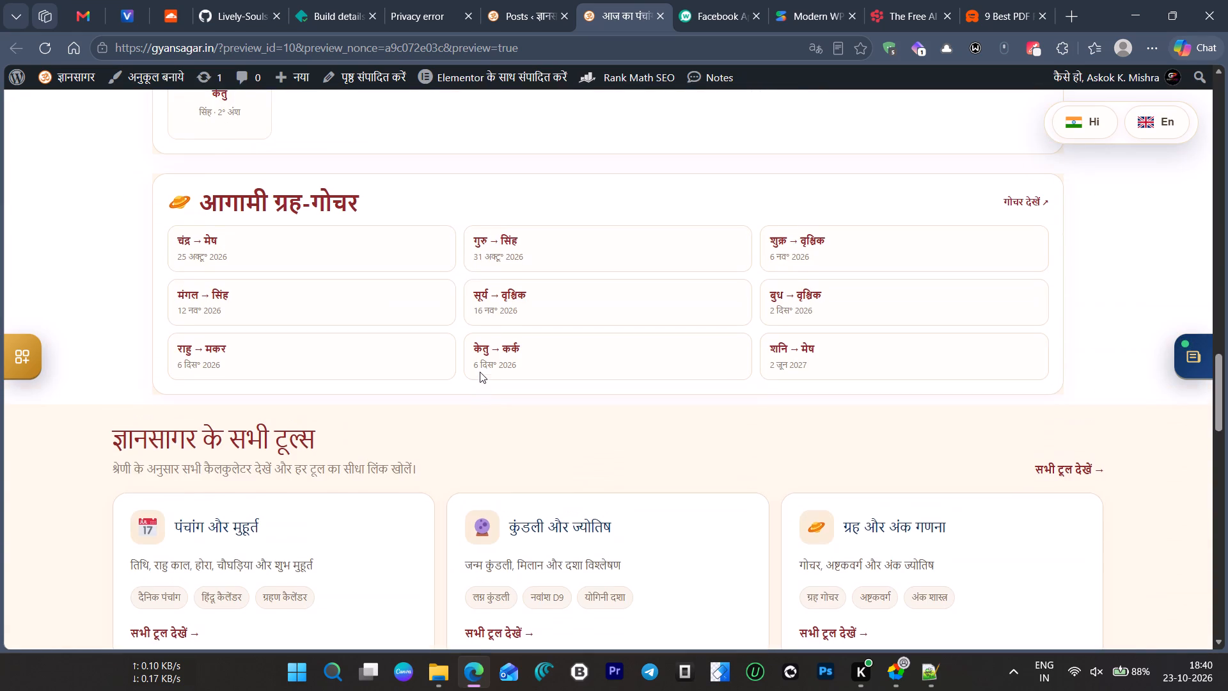
scroll(480, 372, "down", 5)
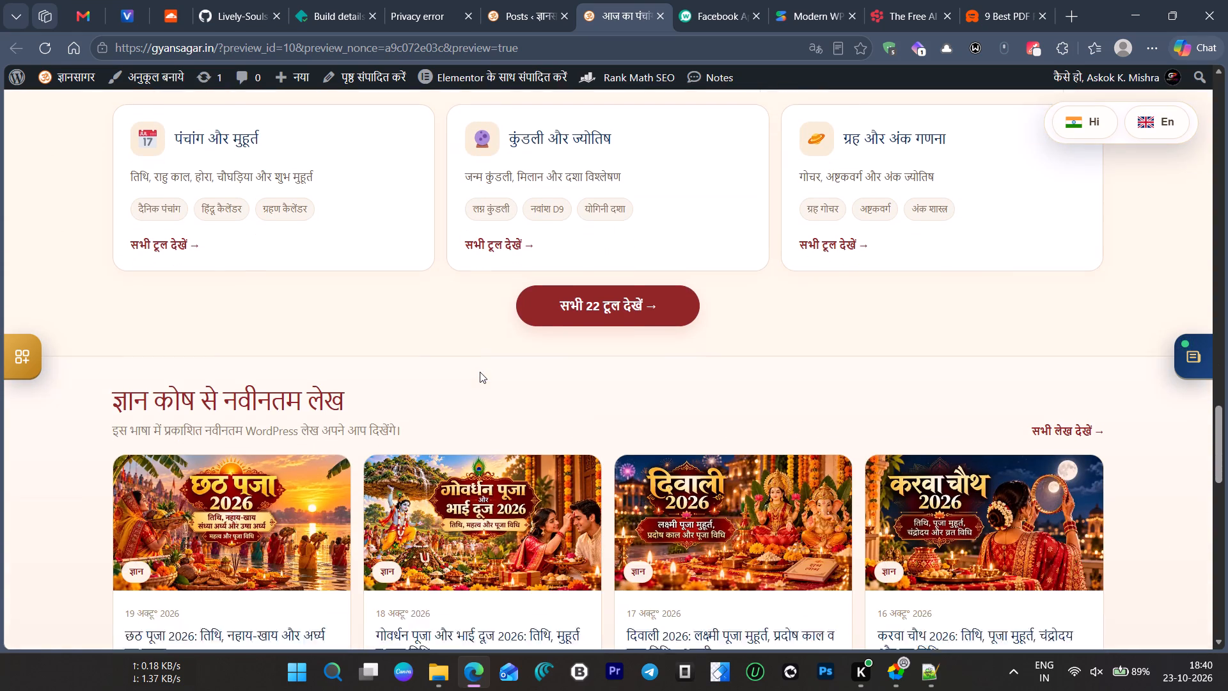
Follow the homepage's link to all 22 tools and examine the tool categories down to the footer.
left_click(579, 299)
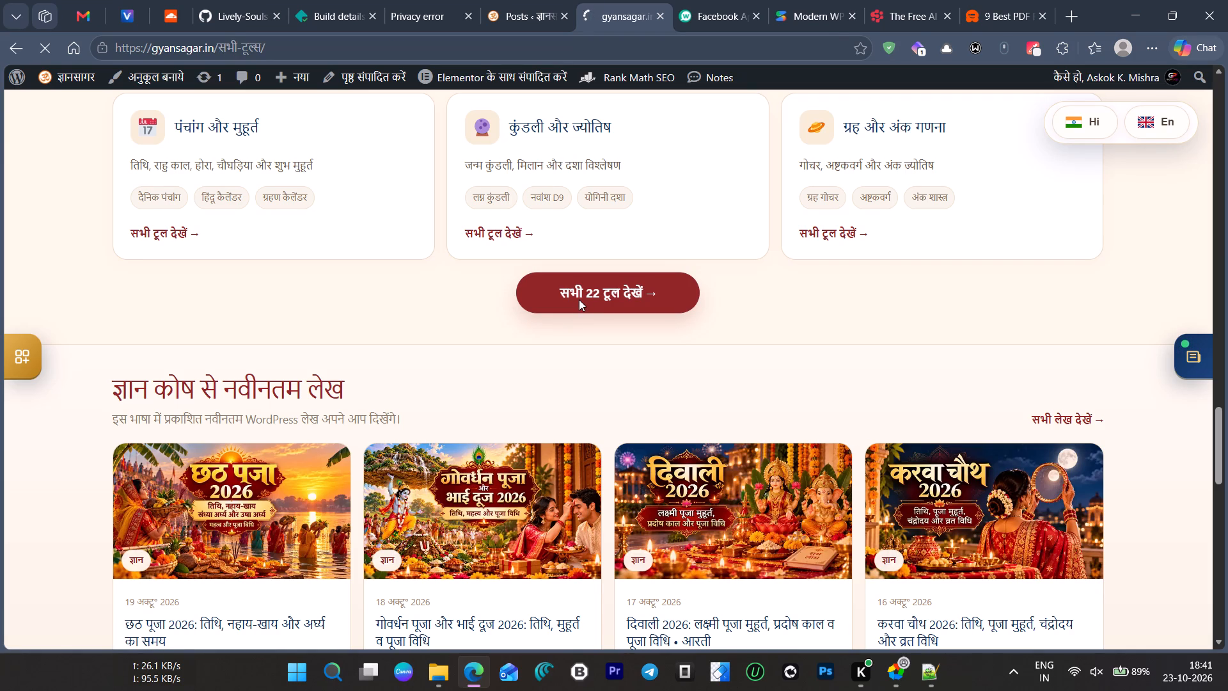
scroll(579, 299, "down", 3)
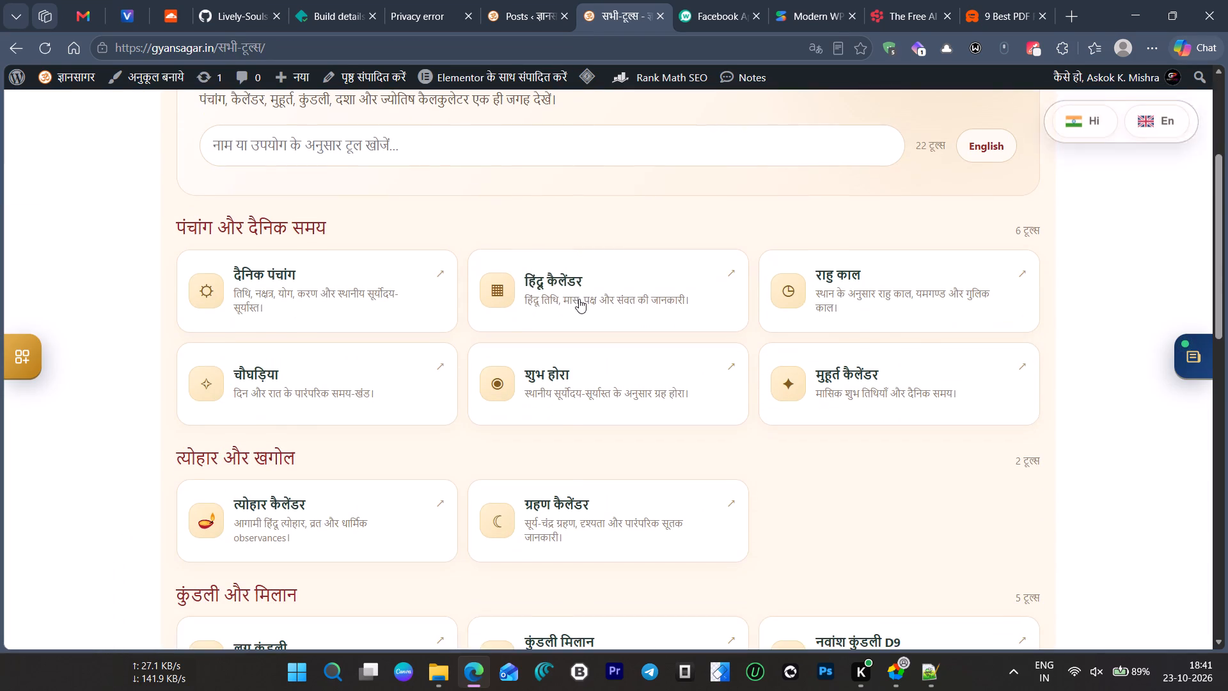
scroll(579, 299, "down", 11)
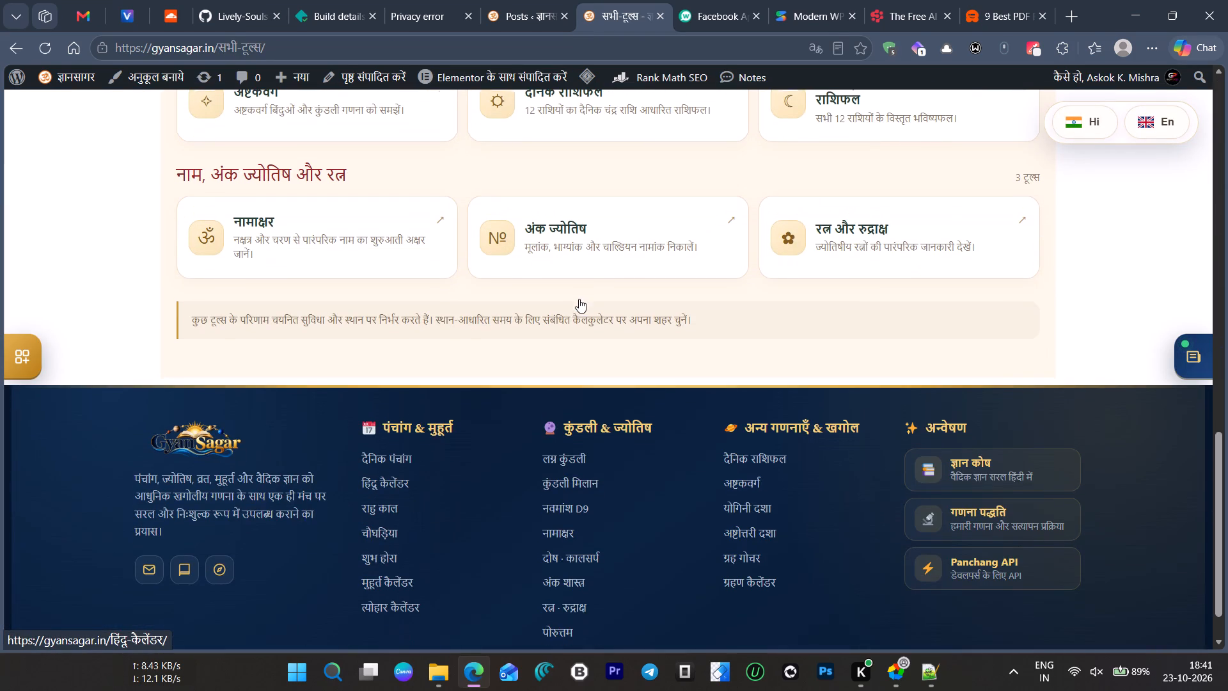